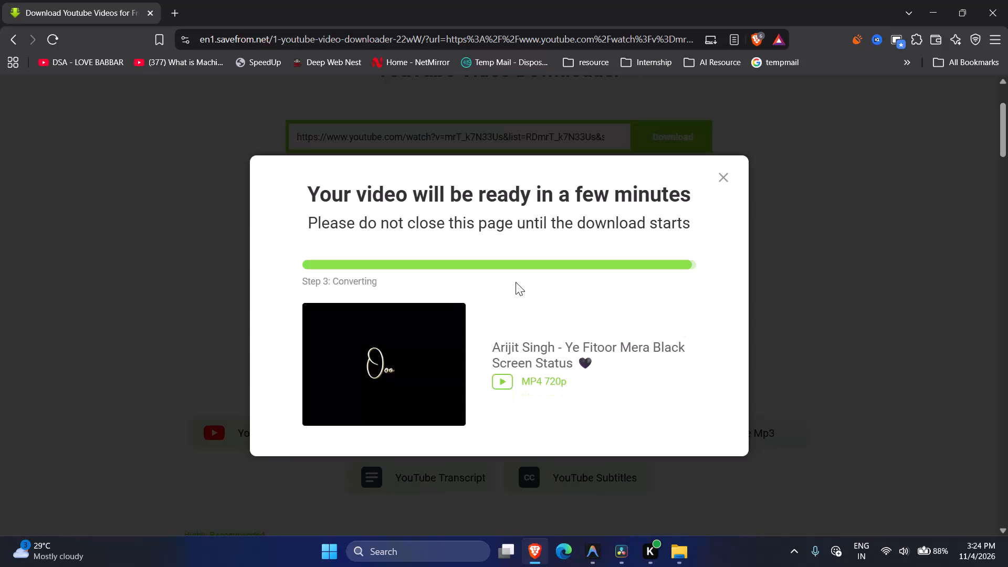
click(602, 547)
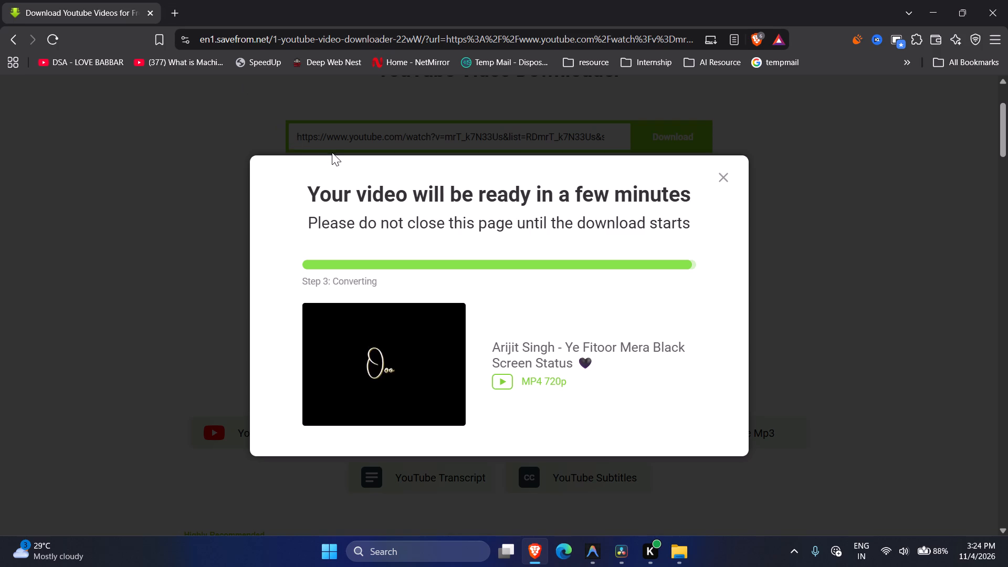
Switch to DaVinci Resolve and review Timeline 1 from its start through to the last clip.
click(619, 551)
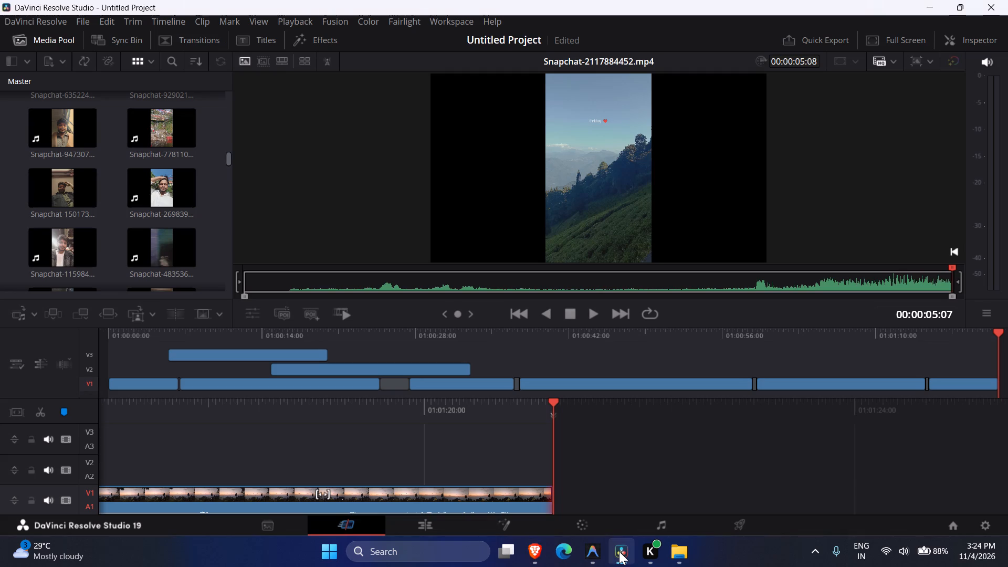
click(619, 551)
click(619, 551)
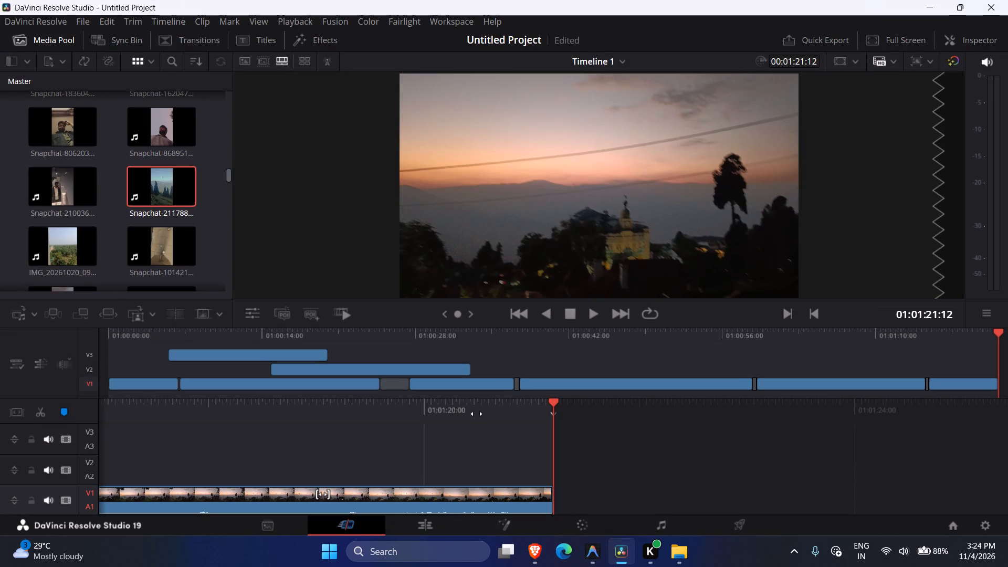
drag(339, 334, 26, 377)
key(space)
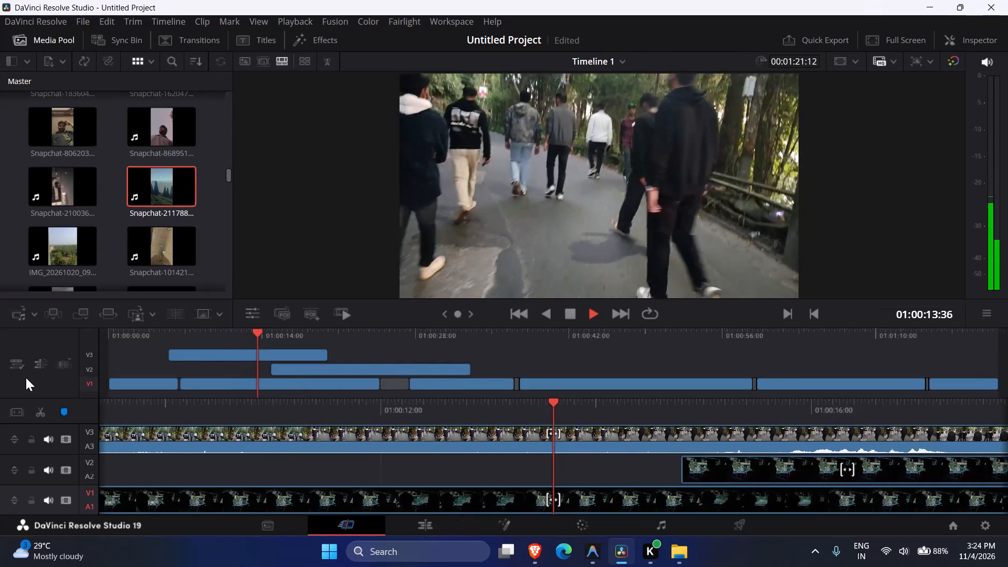
key(space)
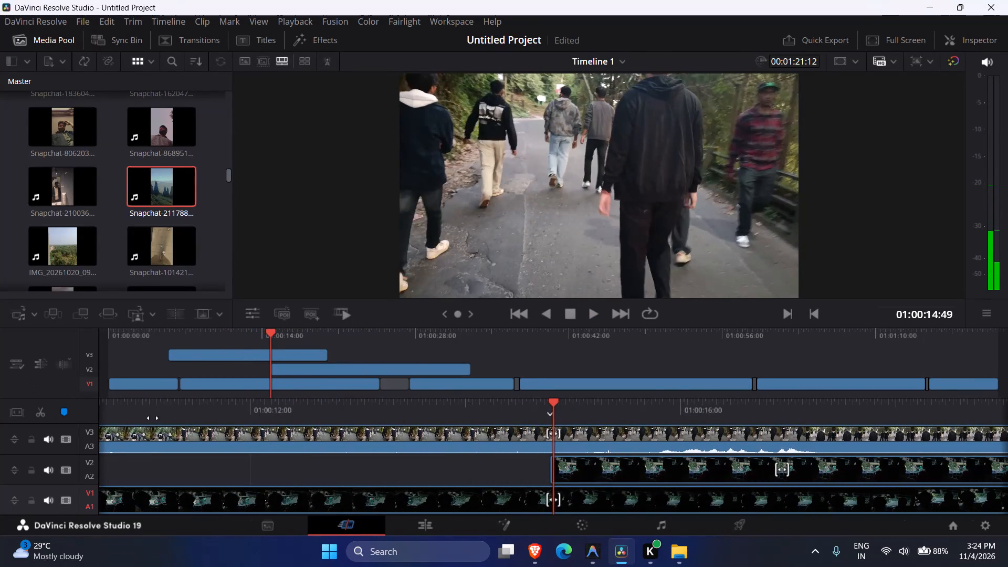
scroll(161, 418, left, 3)
scroll(678, 355, left, 12)
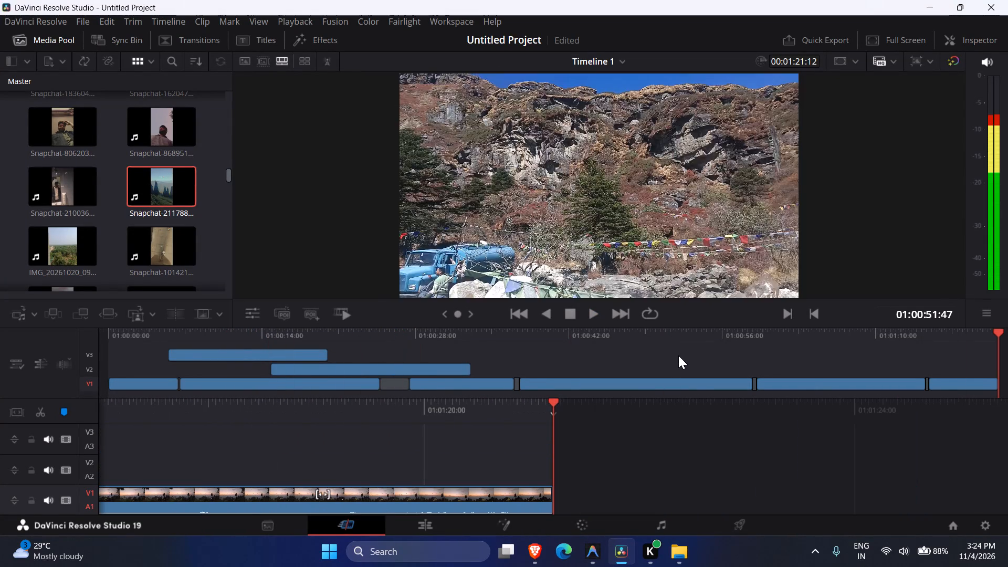
scroll(678, 355, left, 13)
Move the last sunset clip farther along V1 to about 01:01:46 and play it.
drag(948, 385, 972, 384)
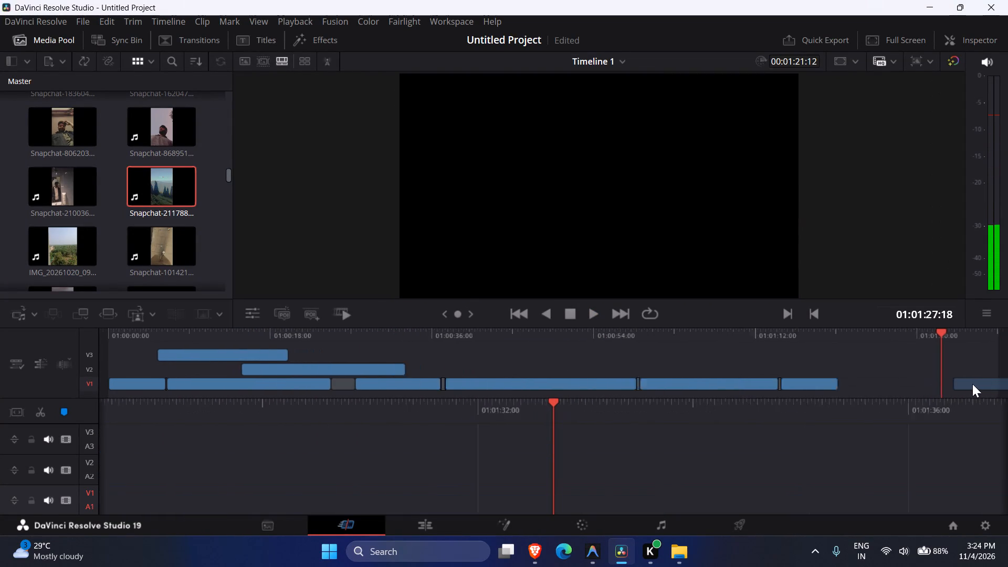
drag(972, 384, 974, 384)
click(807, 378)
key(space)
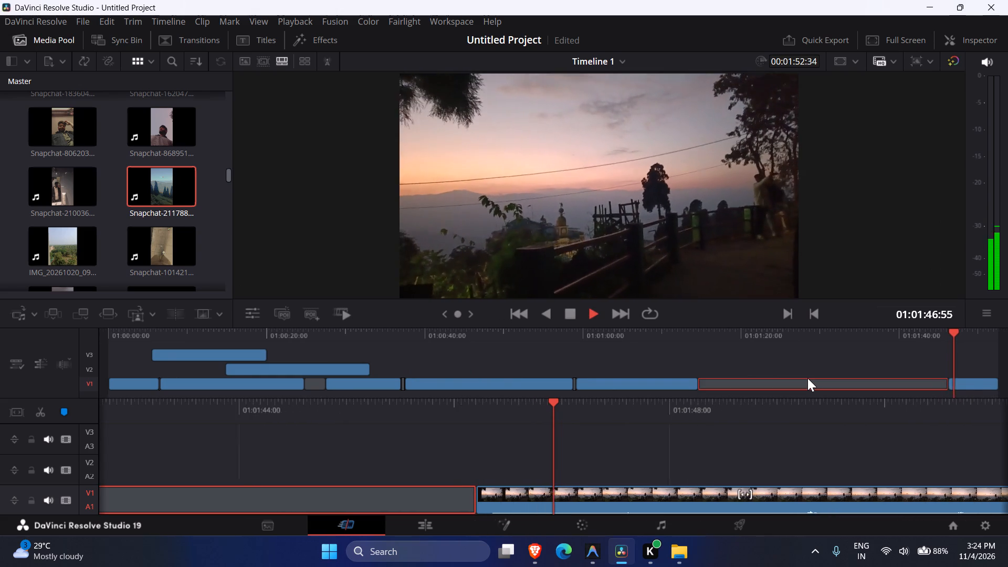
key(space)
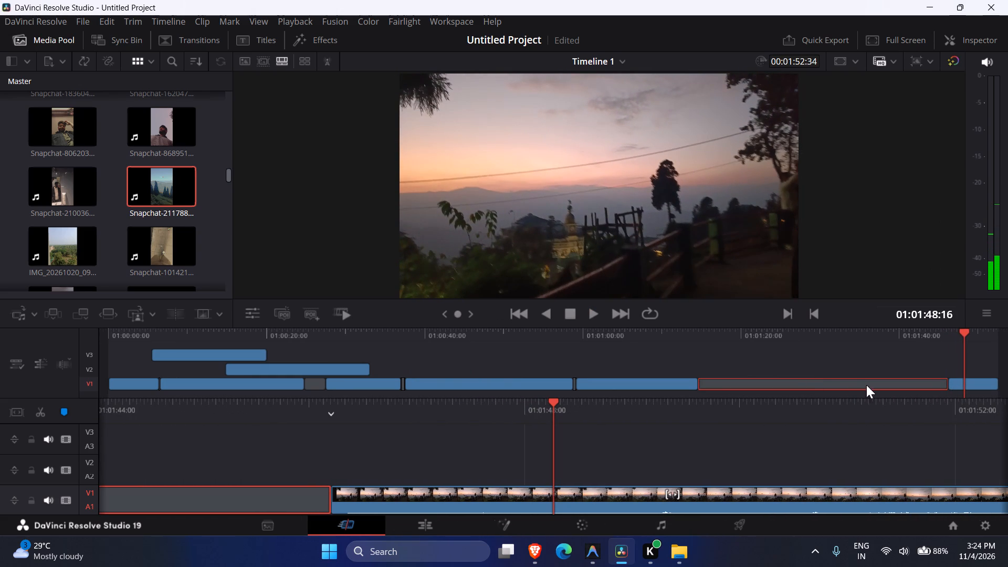
Delete the sunset clip at the end of V1.
click(956, 387)
click(975, 384)
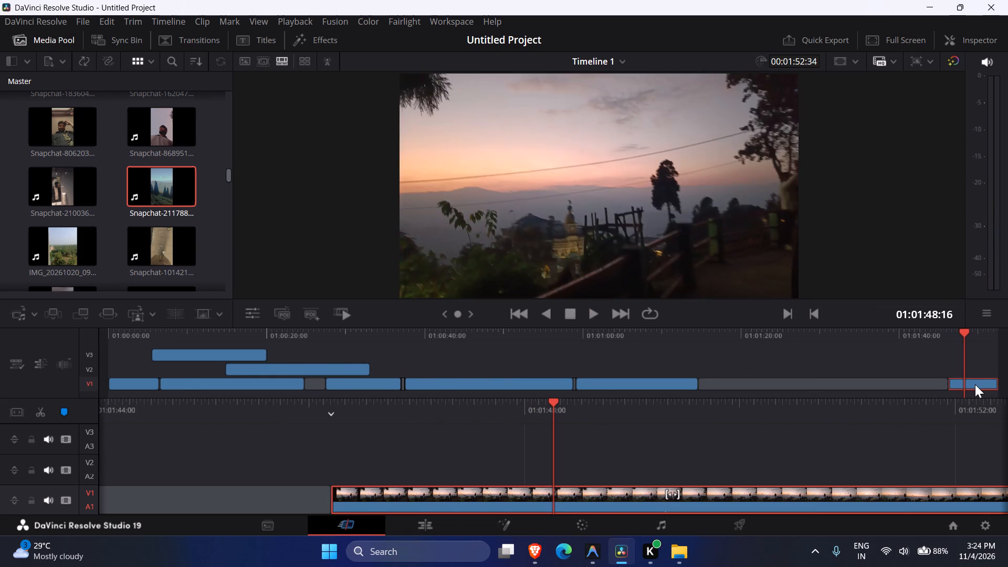
key(BackSpace)
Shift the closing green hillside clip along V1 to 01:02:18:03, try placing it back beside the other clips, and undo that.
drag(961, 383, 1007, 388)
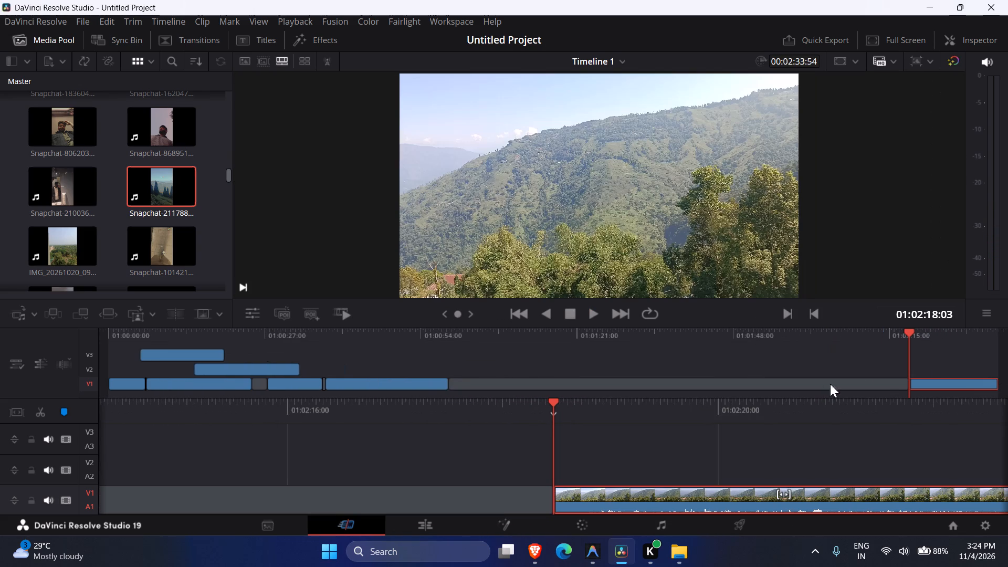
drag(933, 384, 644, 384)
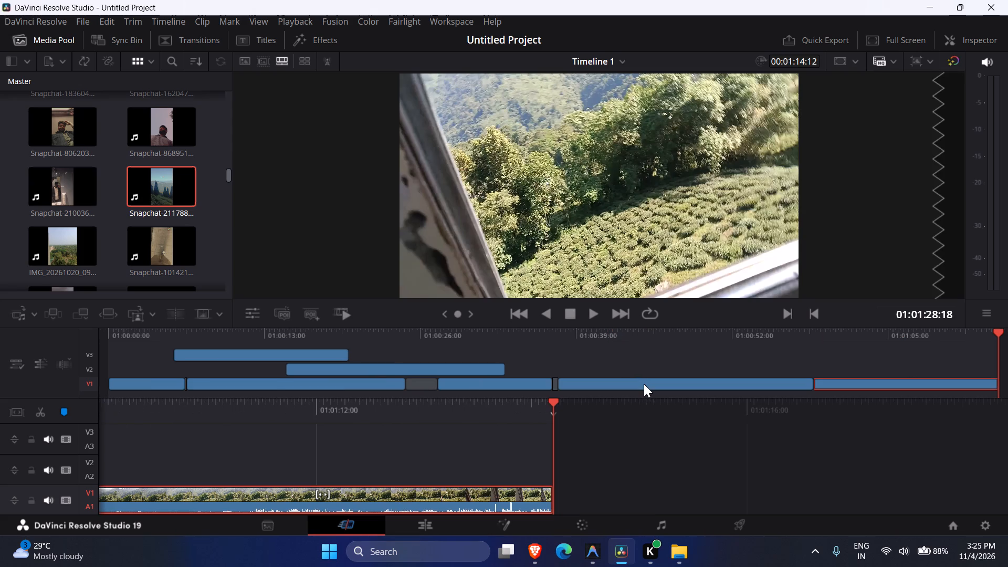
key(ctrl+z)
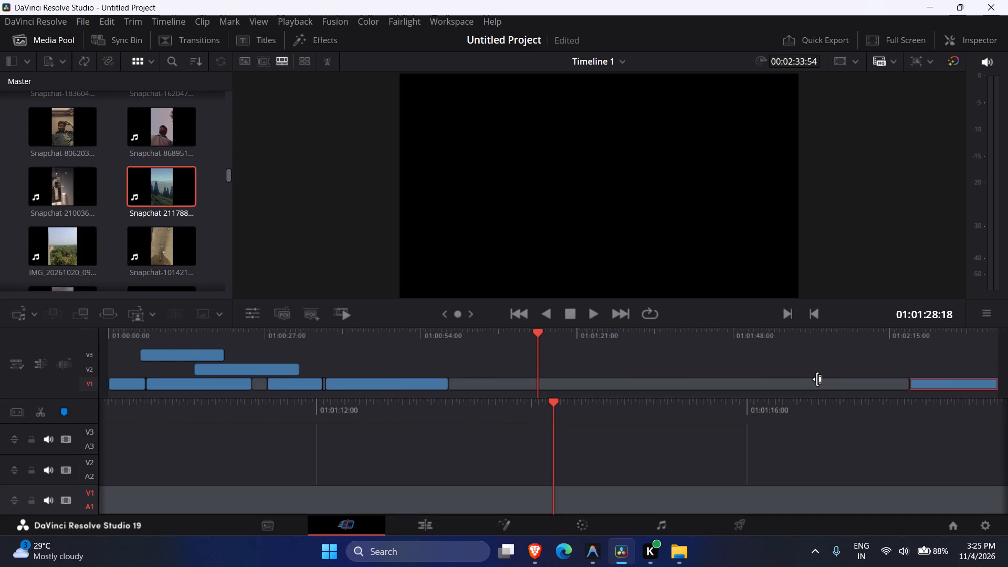
Move the green hillside clip from V1 onto V2, starting at 01:01:50:25.
drag(948, 382, 883, 383)
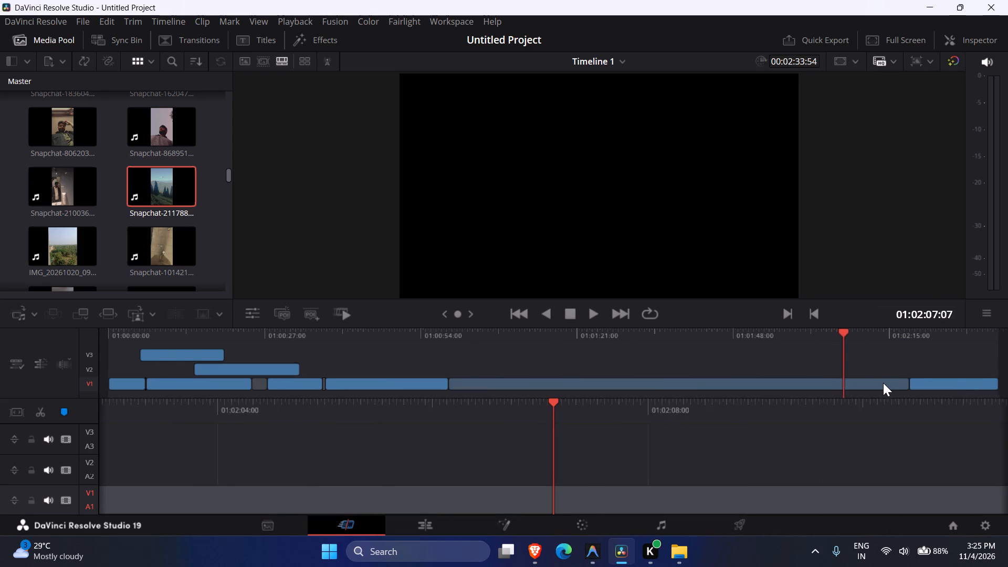
drag(883, 383, 786, 370)
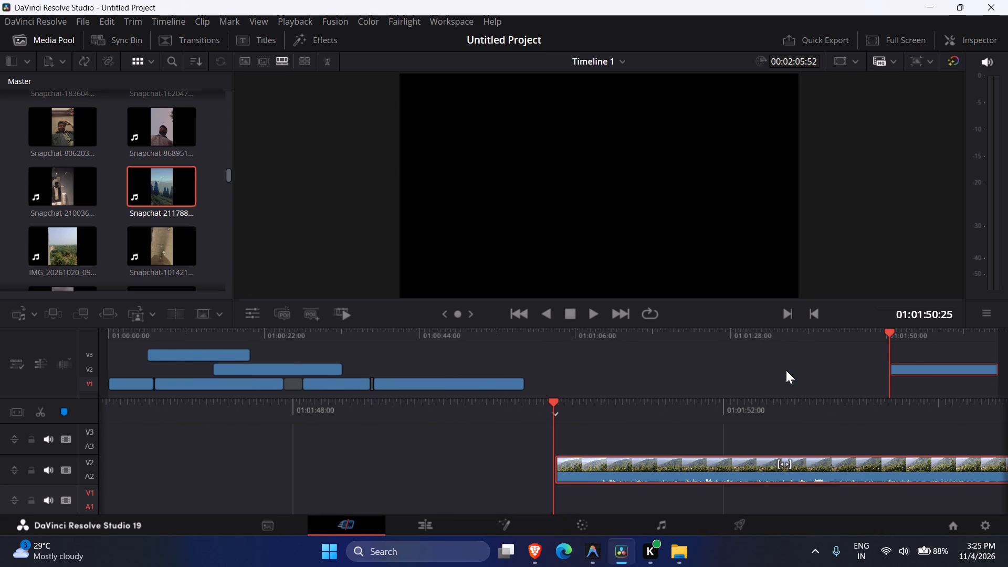
Move the rocky mountain clip farther along V1 so it starts at 01:01:25:09.
drag(476, 384, 796, 395)
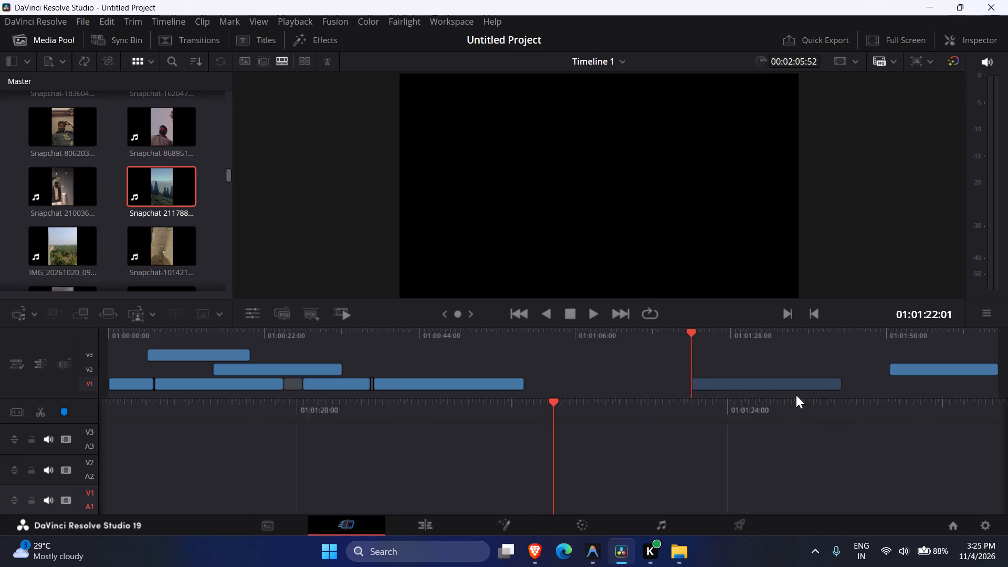
drag(796, 395, 802, 396)
drag(481, 381, 562, 385)
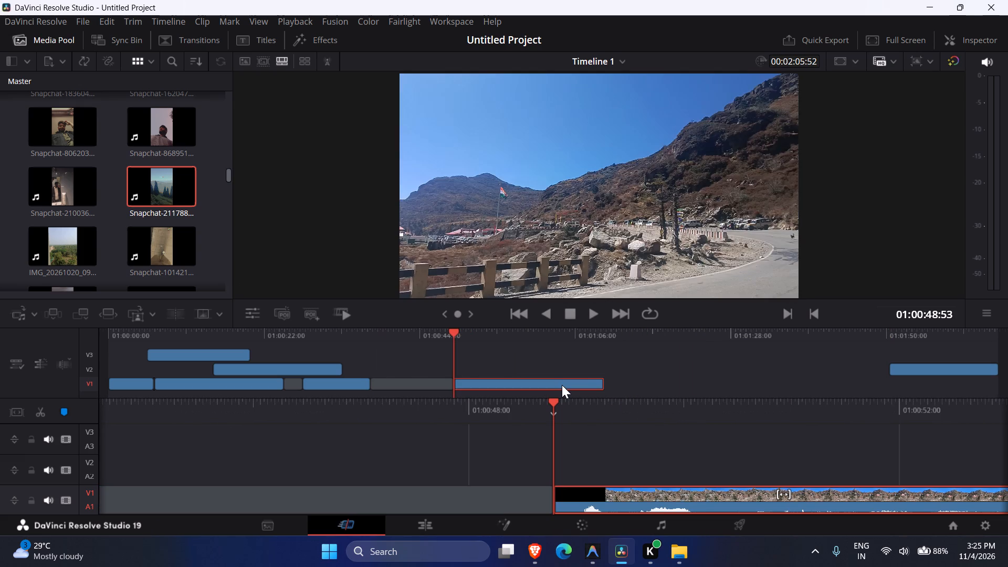
drag(562, 385, 682, 379)
drag(682, 379, 820, 380)
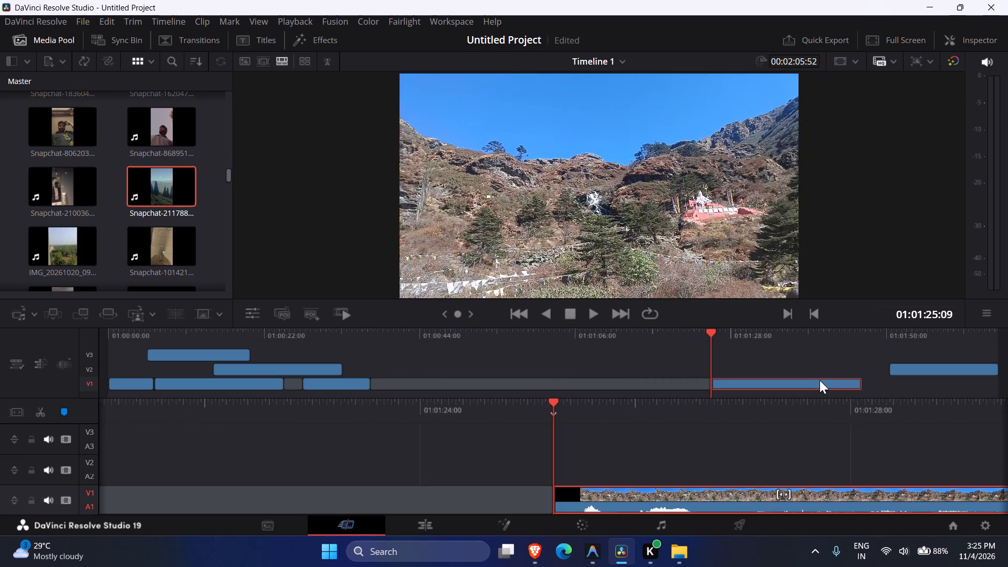
Move the dark car-interior clip farther along V2 so it starts at about 01:01:05.
drag(311, 370, 610, 384)
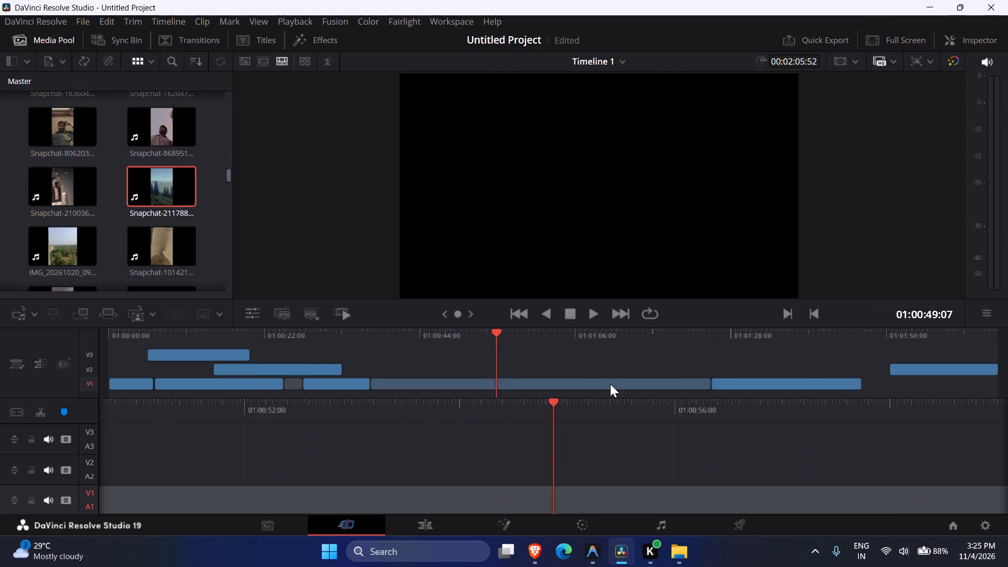
drag(610, 384, 667, 363)
scroll(667, 363, right, 1)
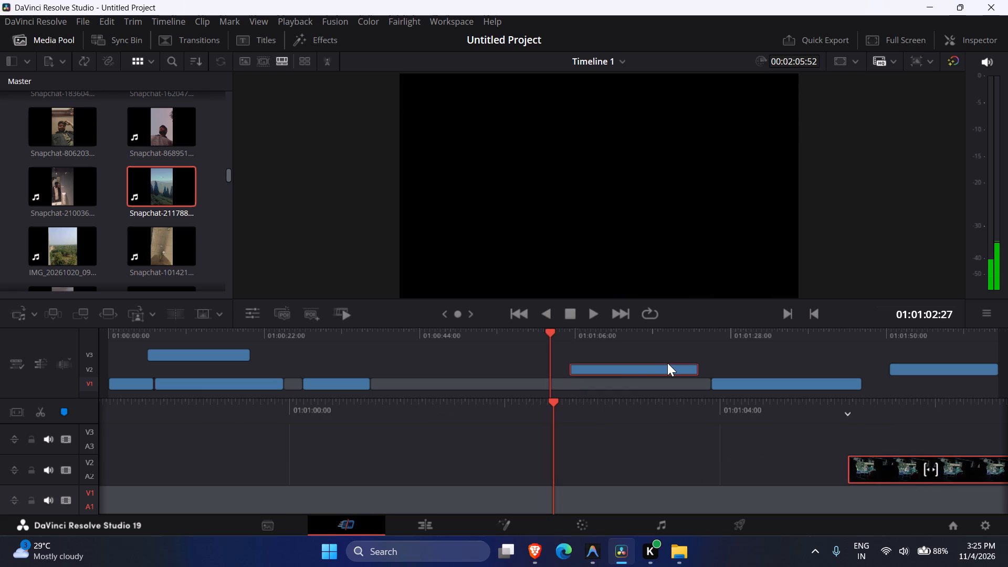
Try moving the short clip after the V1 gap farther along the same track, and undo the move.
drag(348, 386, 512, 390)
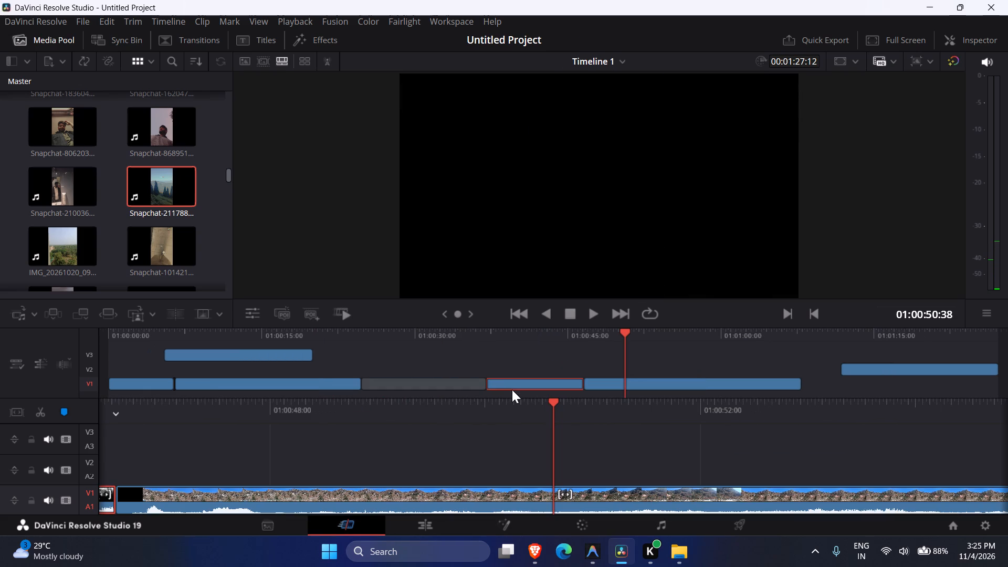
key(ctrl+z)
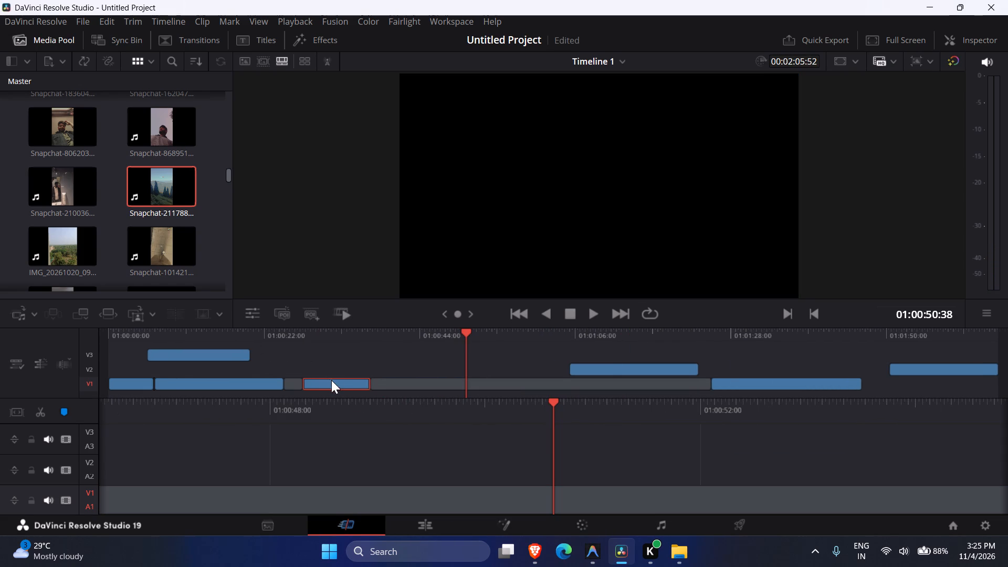
Move the short V1 clip onto V2 at 01:00:50:27 and the V3 clip onto V2 at about 01:00:31.
drag(335, 381, 498, 374)
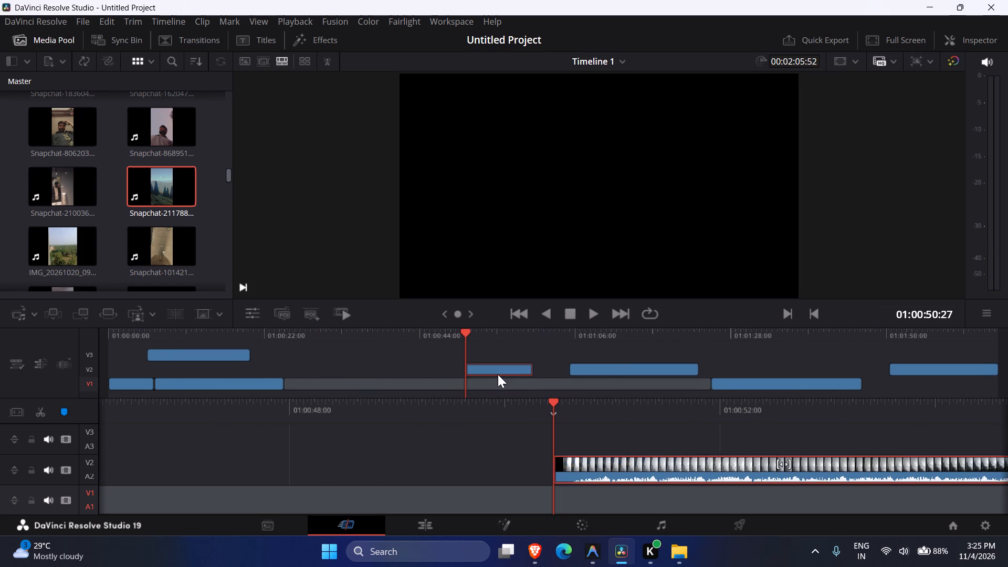
drag(216, 352, 398, 355)
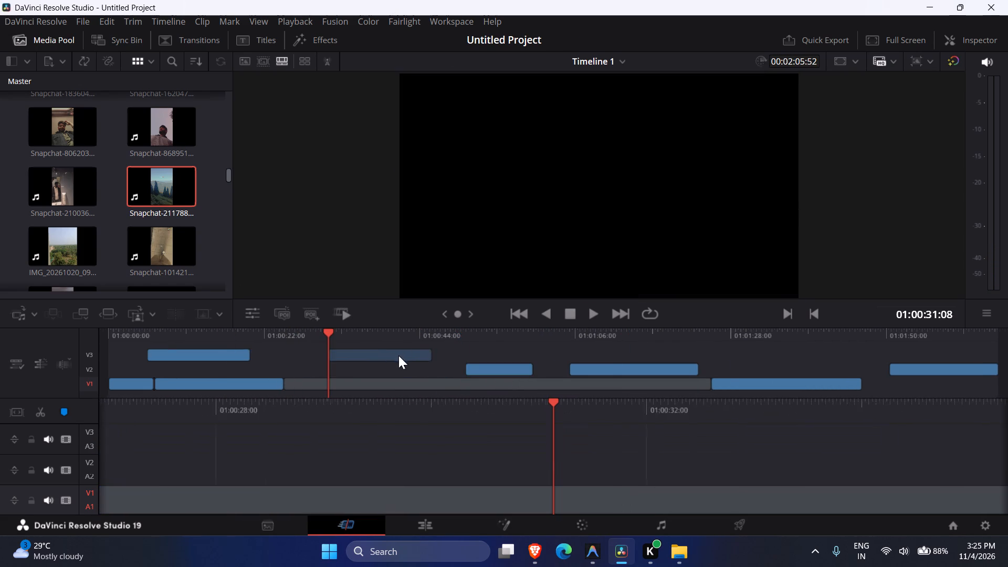
drag(398, 355, 401, 366)
Play the rearranged timeline from the beginning.
scroll(401, 366, right, 10)
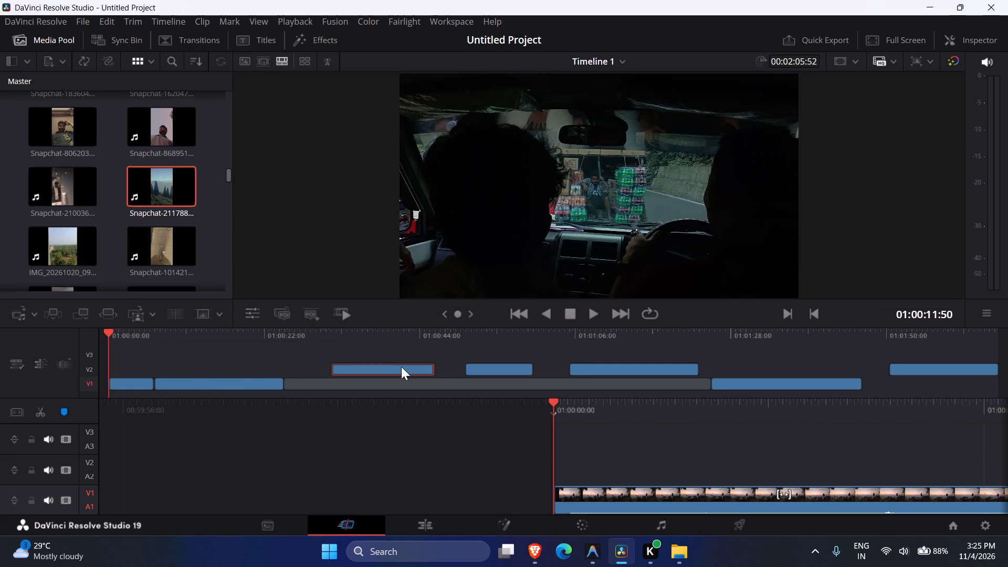
key(space)
key(space)
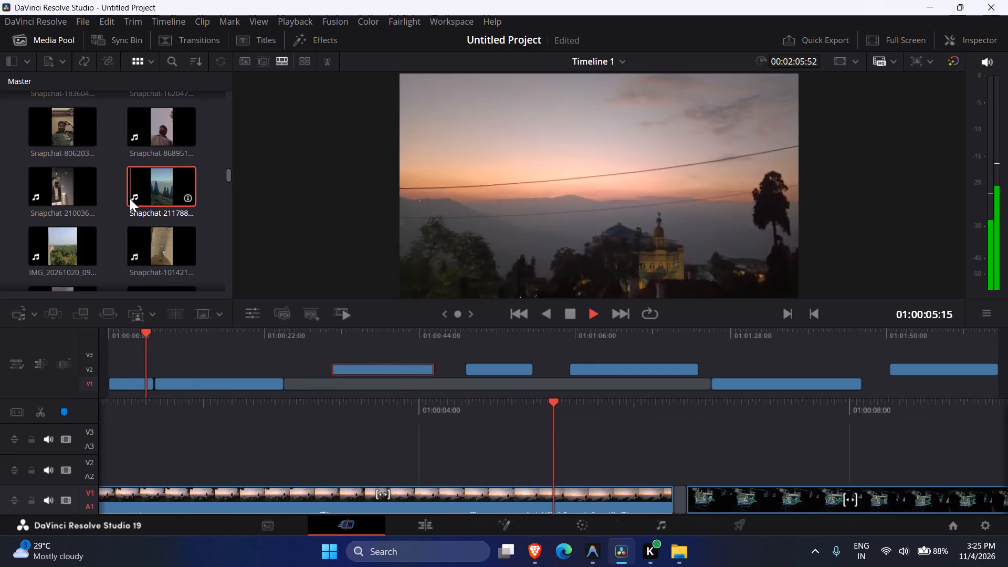
scroll(130, 198, down, 4)
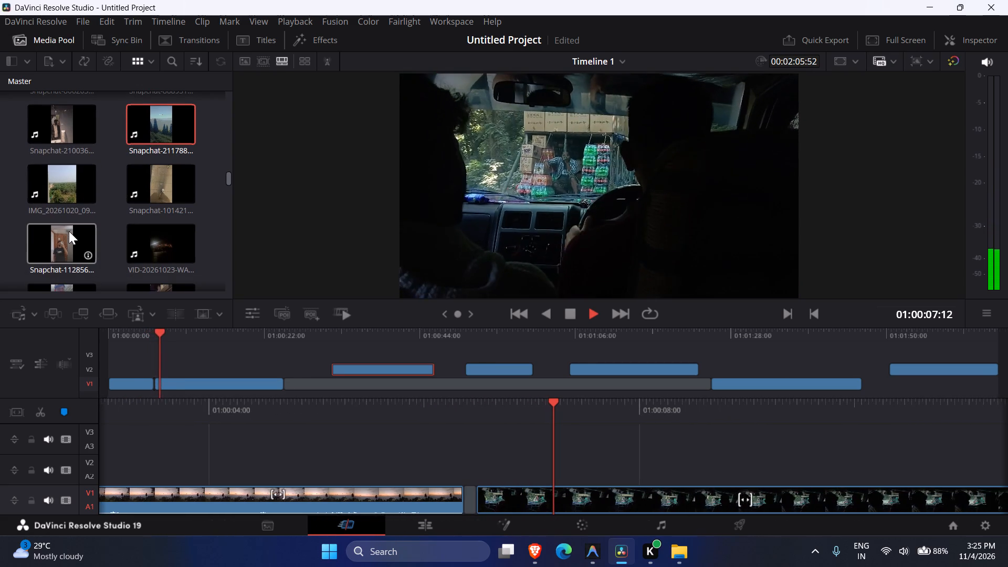
click(58, 246)
double_click(58, 246)
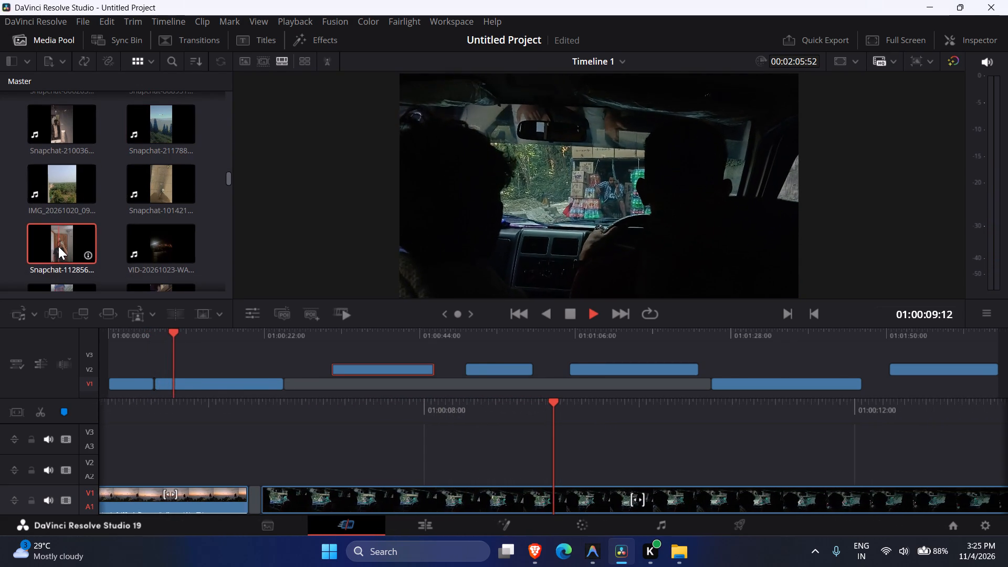
key(space)
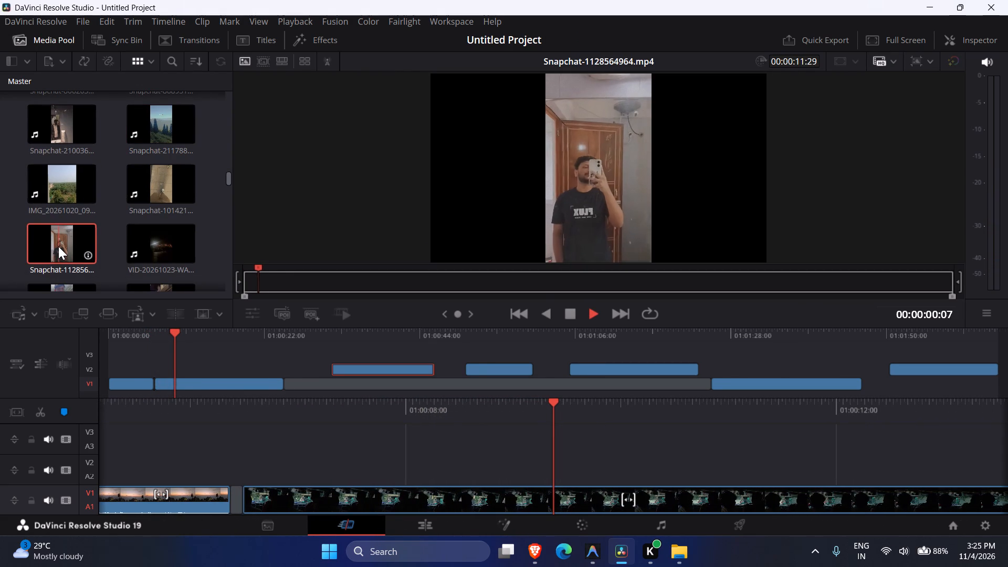
scroll(58, 246, up, 1)
double_click(44, 217)
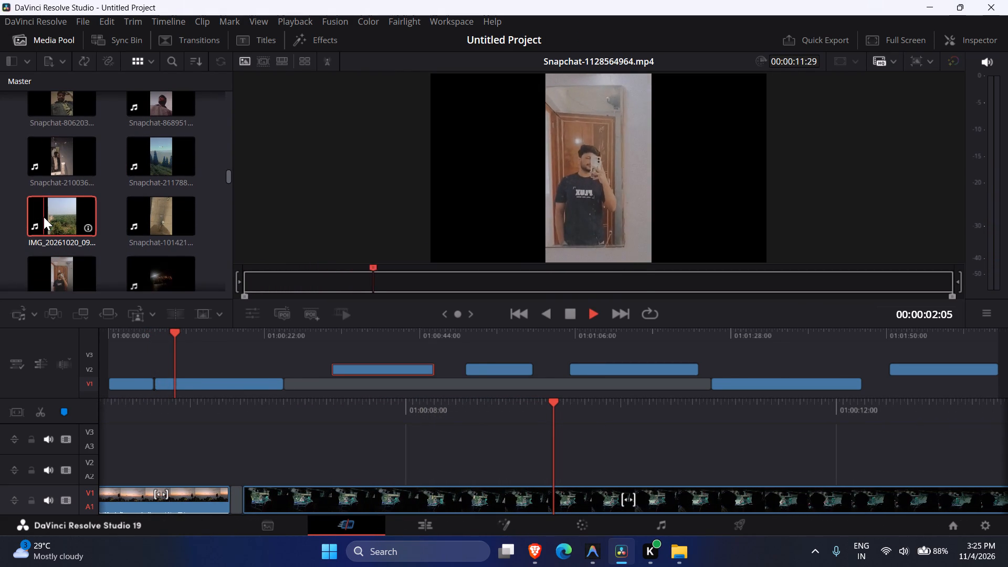
key(space)
scroll(44, 217, up, 2)
double_click(44, 217)
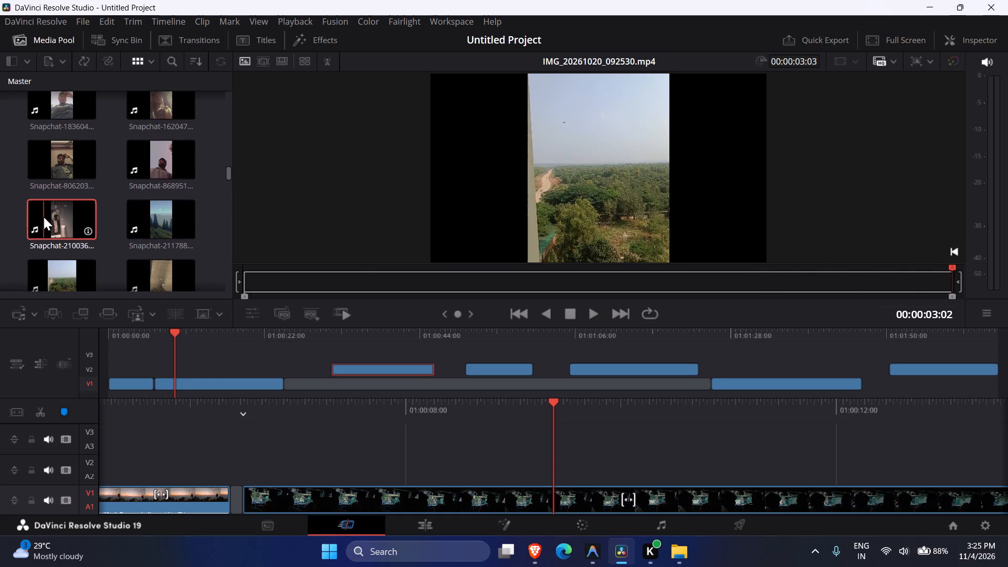
key(space)
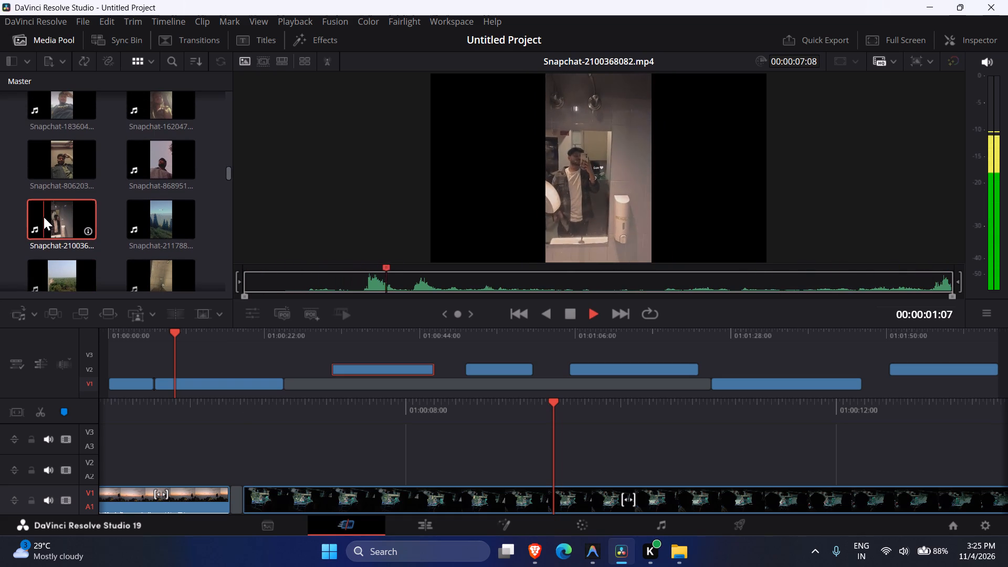
scroll(44, 217, up, 2)
triple_click(46, 237)
key(space)
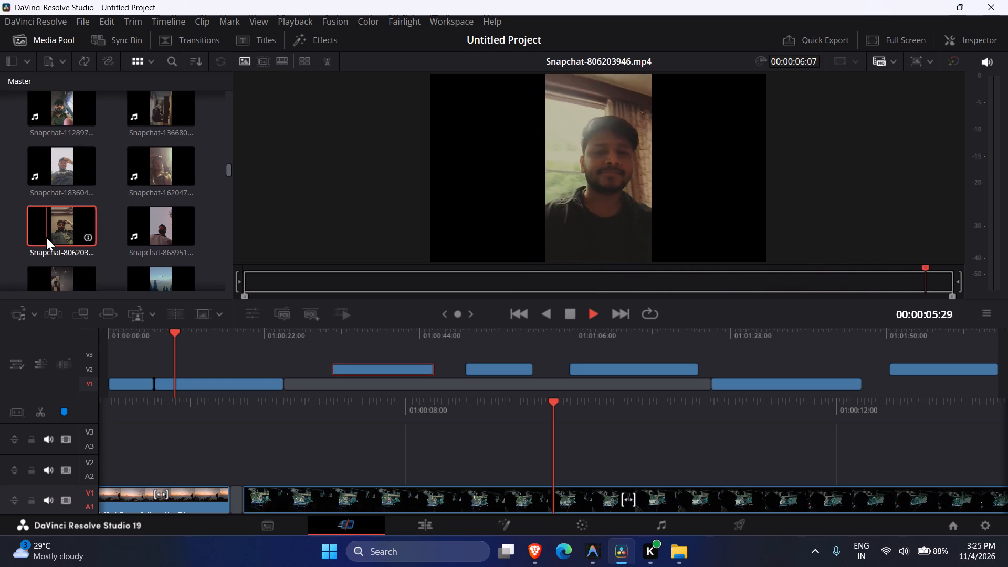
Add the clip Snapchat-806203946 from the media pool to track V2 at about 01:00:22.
drag(46, 237, 264, 374)
Play Timeline 1 in sections, checking the added portrait clip, the V1 driving clip and the V2 clips around 01:00:36 and 01:00:53.
key(space)
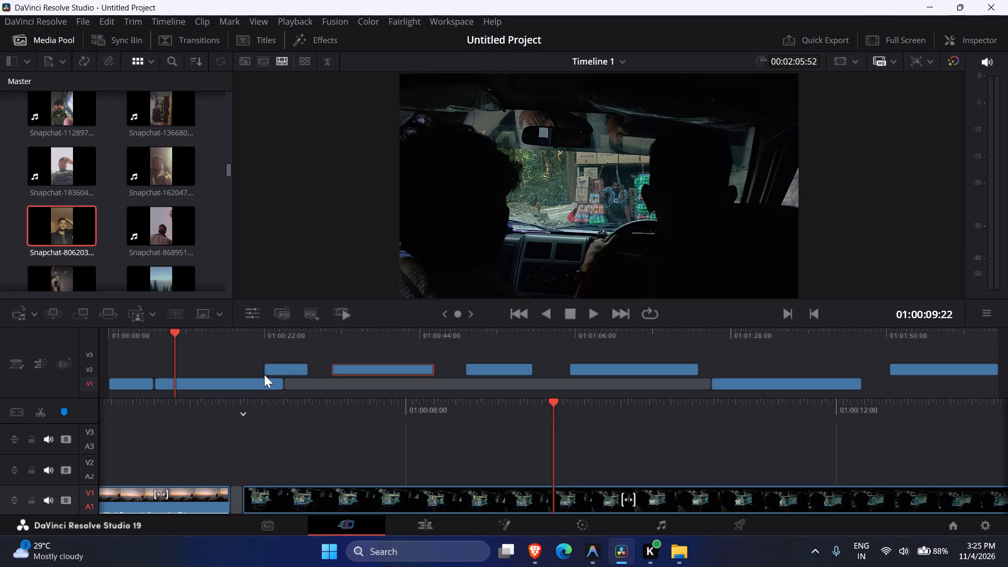
click(256, 328)
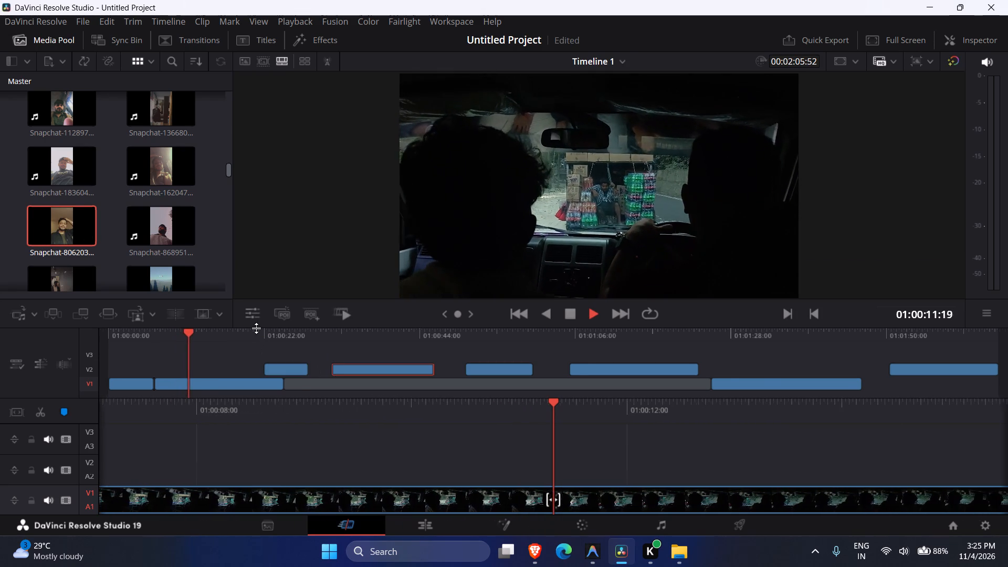
click(257, 333)
key(space)
key(space)
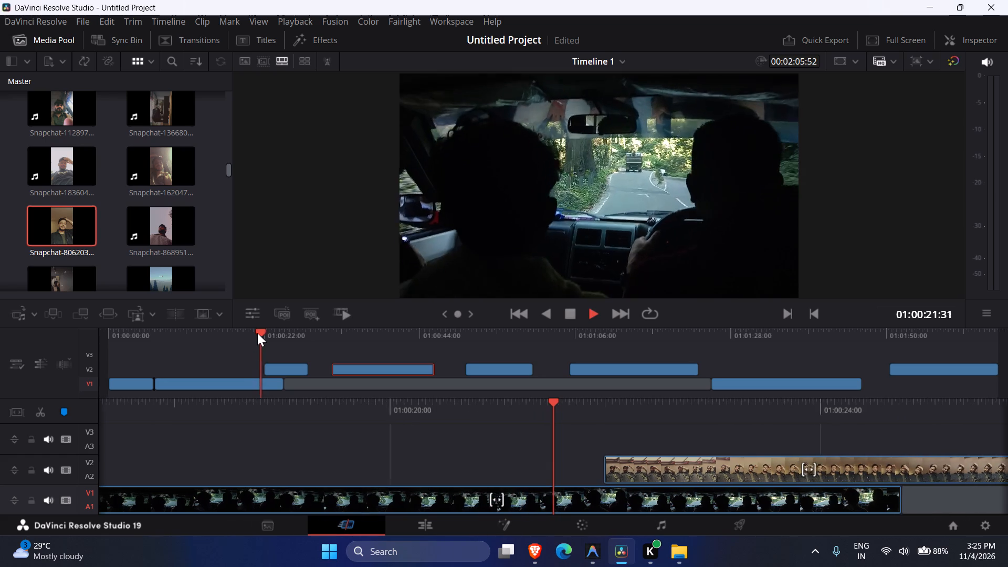
key(space)
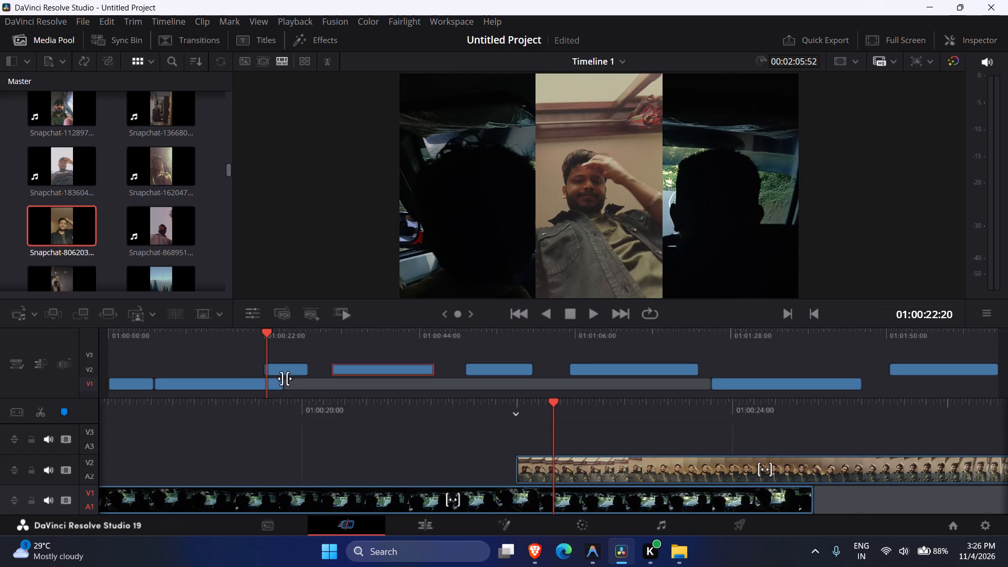
click(282, 370)
click(241, 382)
click(216, 334)
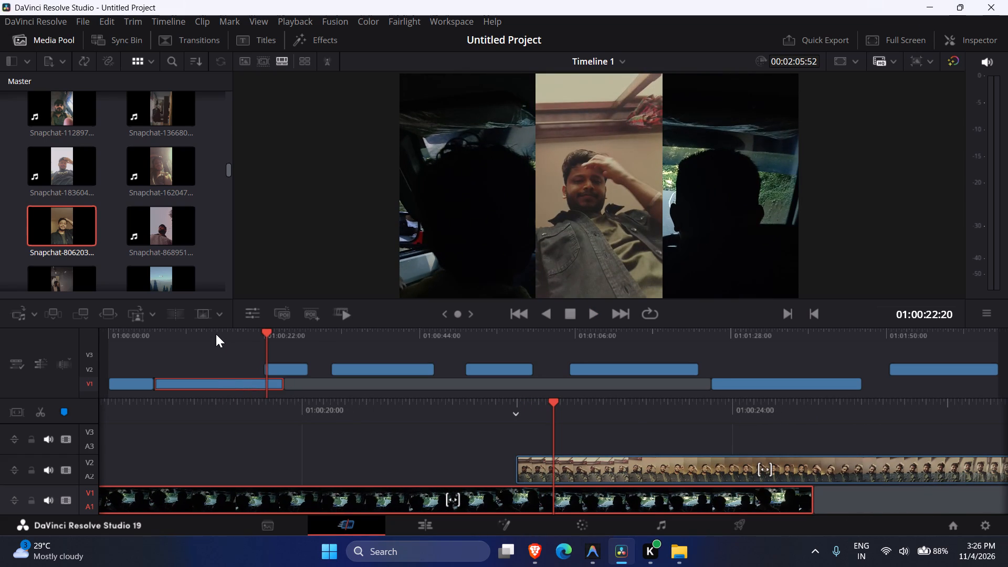
key(space)
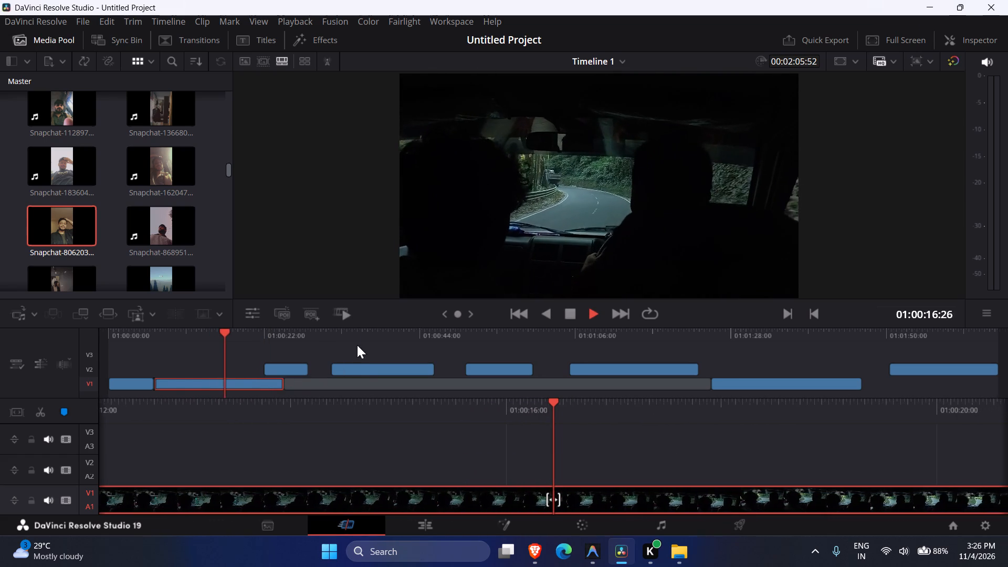
click(364, 332)
key(space)
key(space)
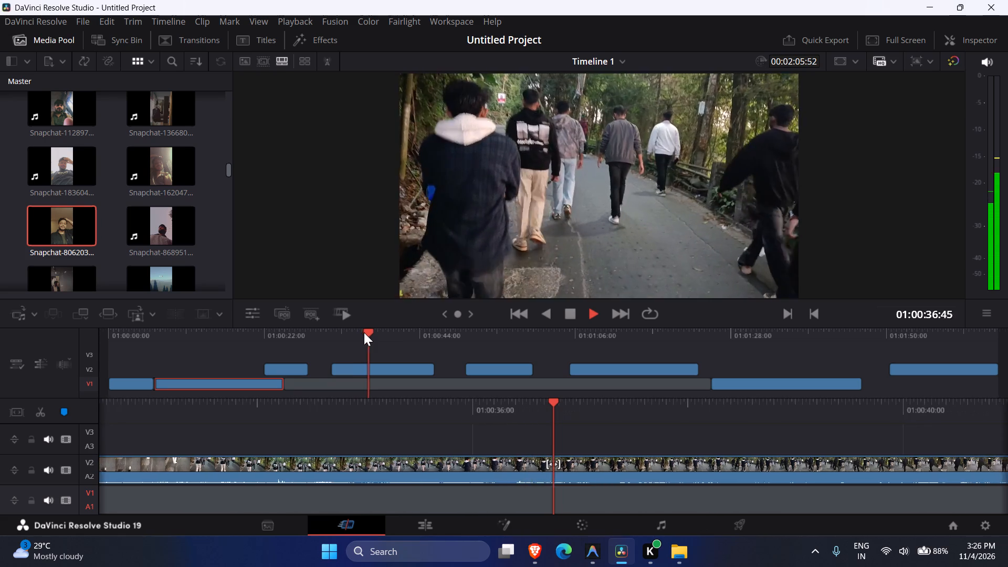
click(488, 328)
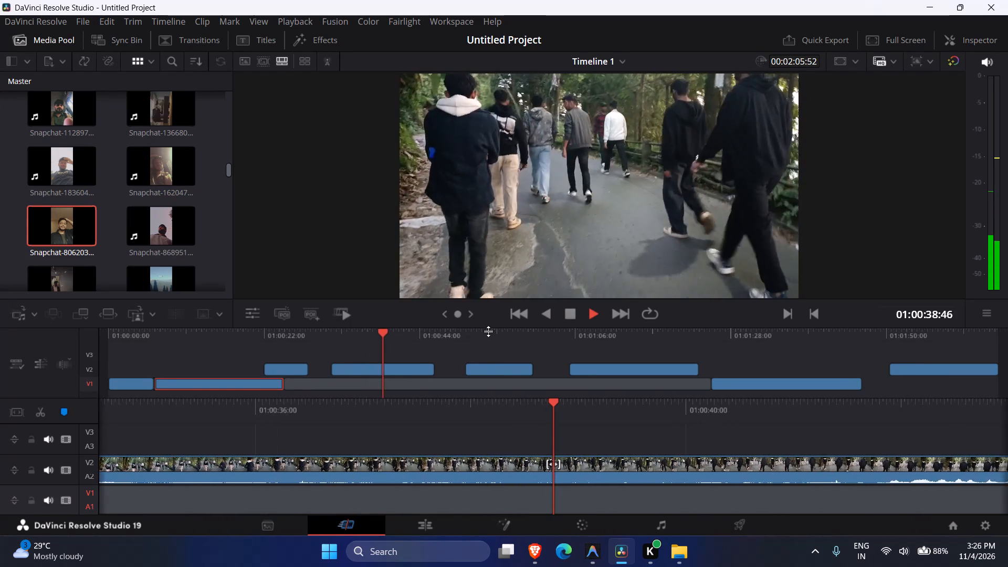
click(488, 334)
key(space)
key(space)
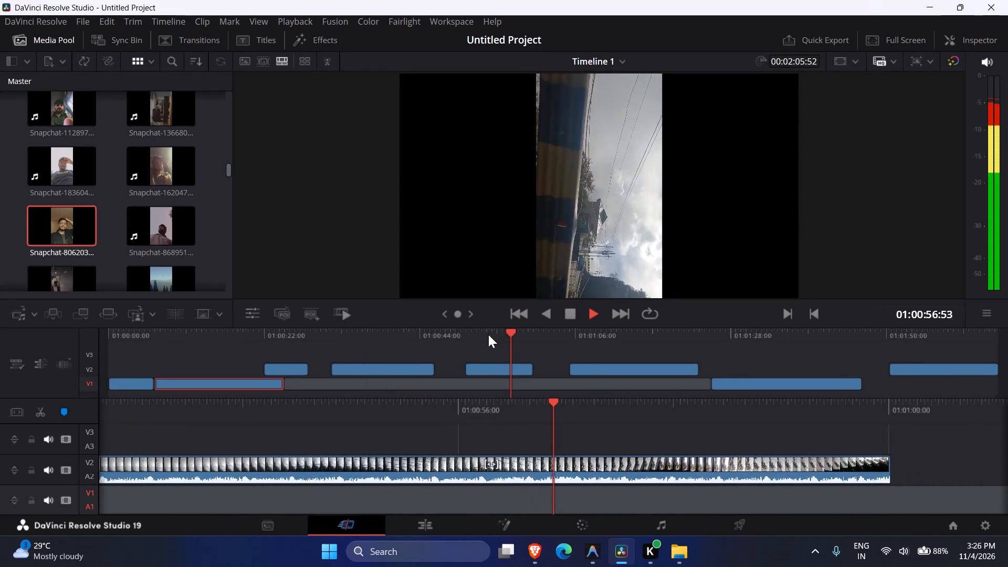
Replay the short V2 clip starting at about 01:00:50 and delete it from the timeline.
key(space)
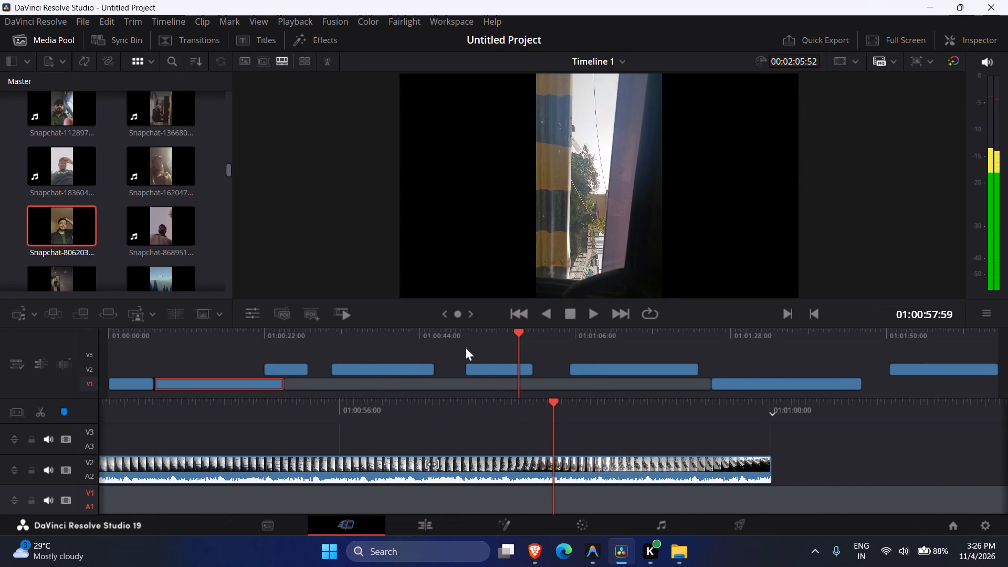
click(465, 347)
click(466, 337)
key(space)
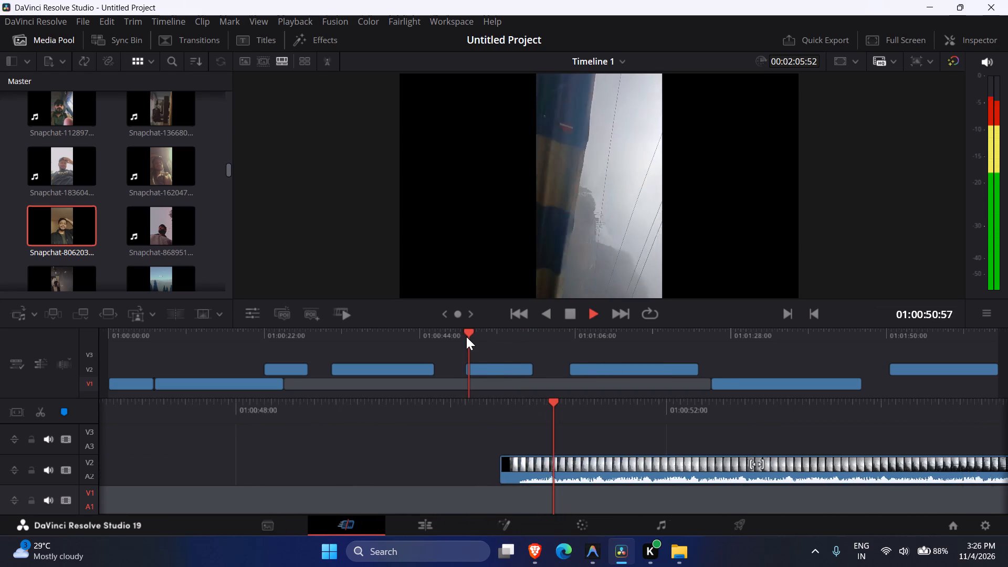
key(space)
click(497, 368)
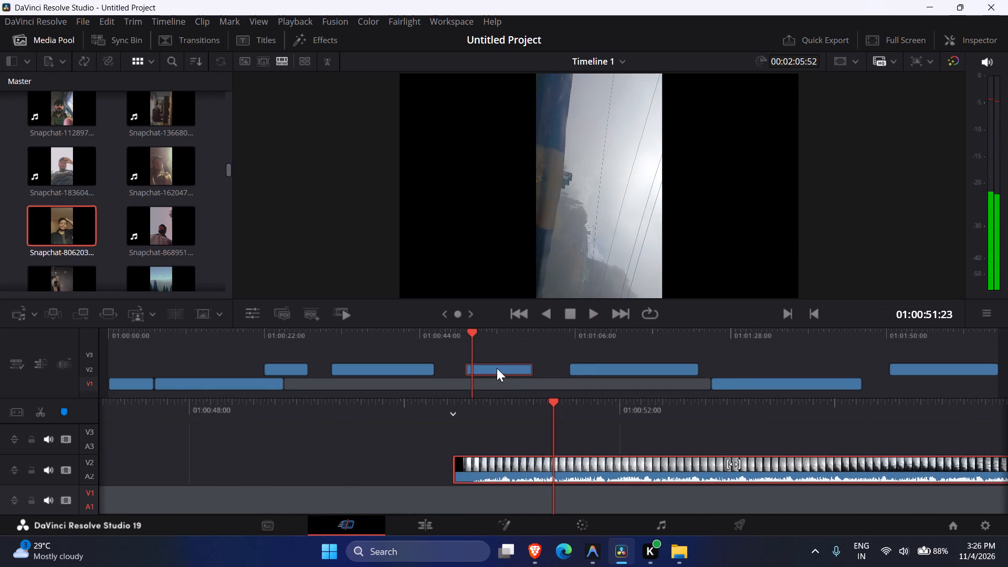
key(BackSpace)
Check the V2 driving clip starting near 01:01:05 and move it earlier on the same track to about 01:00:49.
click(568, 334)
key(space)
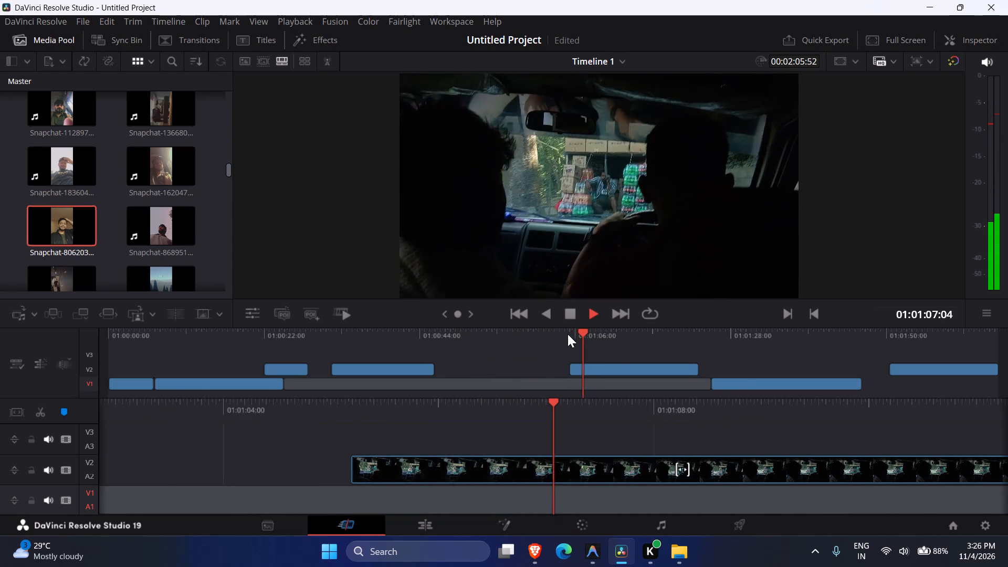
key(space)
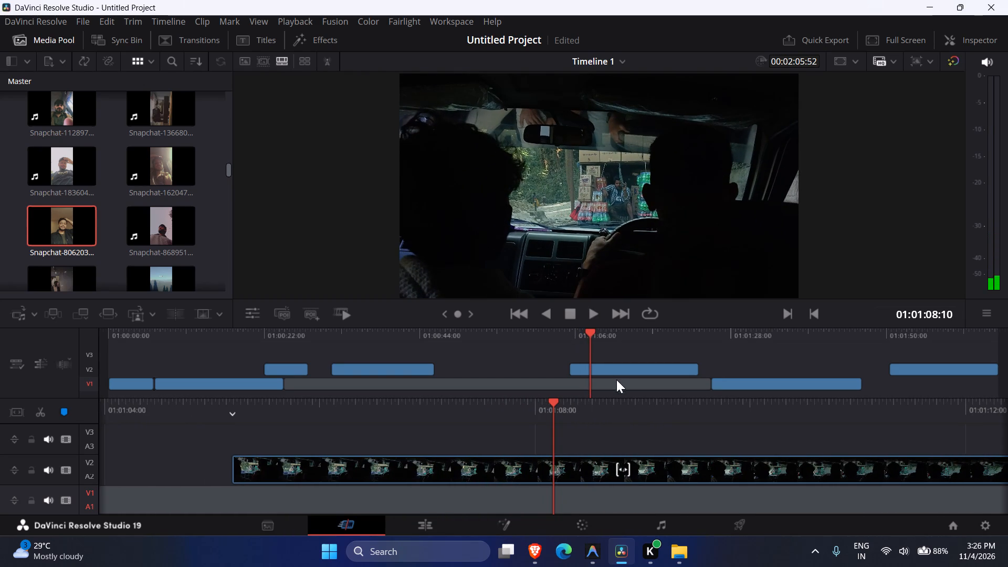
drag(620, 369, 508, 367)
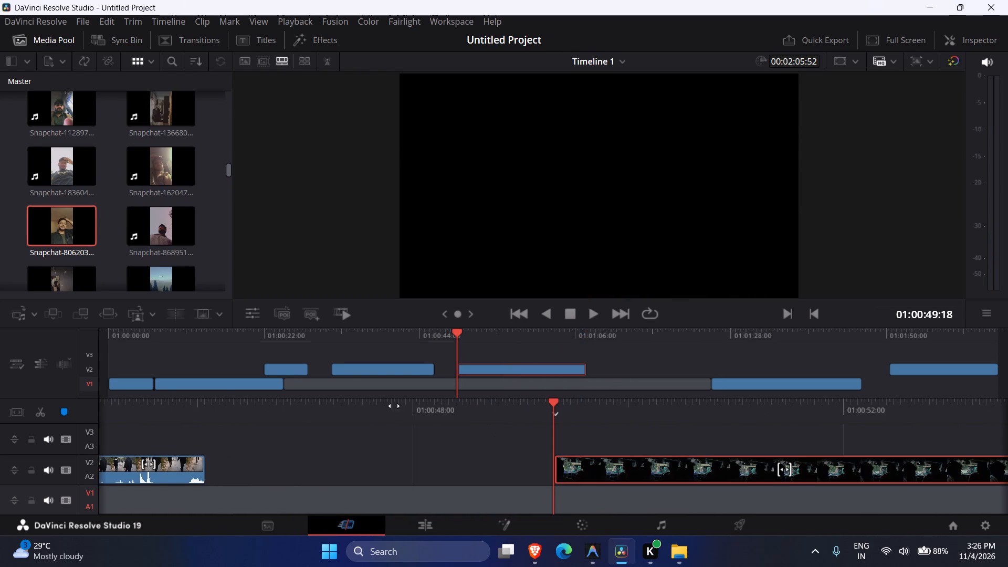
Take the short portrait clip on V2 to the Color page at 01:00:24:41 and display its Window tools.
click(286, 366)
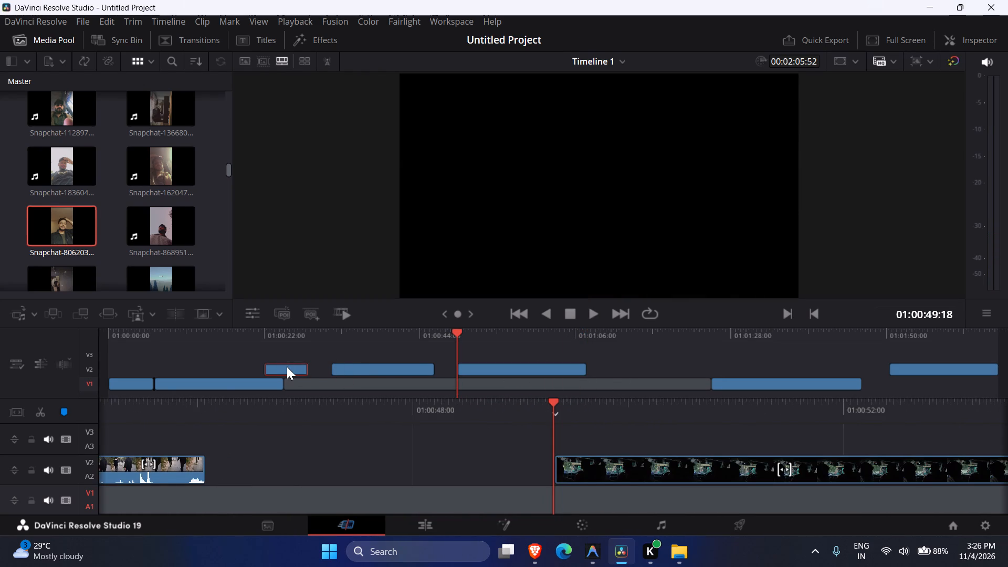
click(283, 335)
click(276, 371)
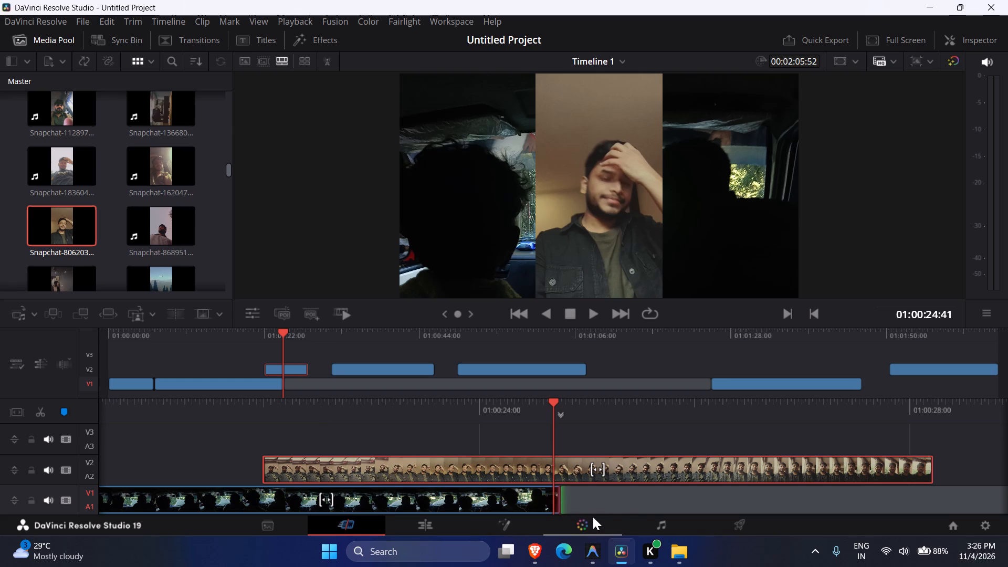
click(607, 520)
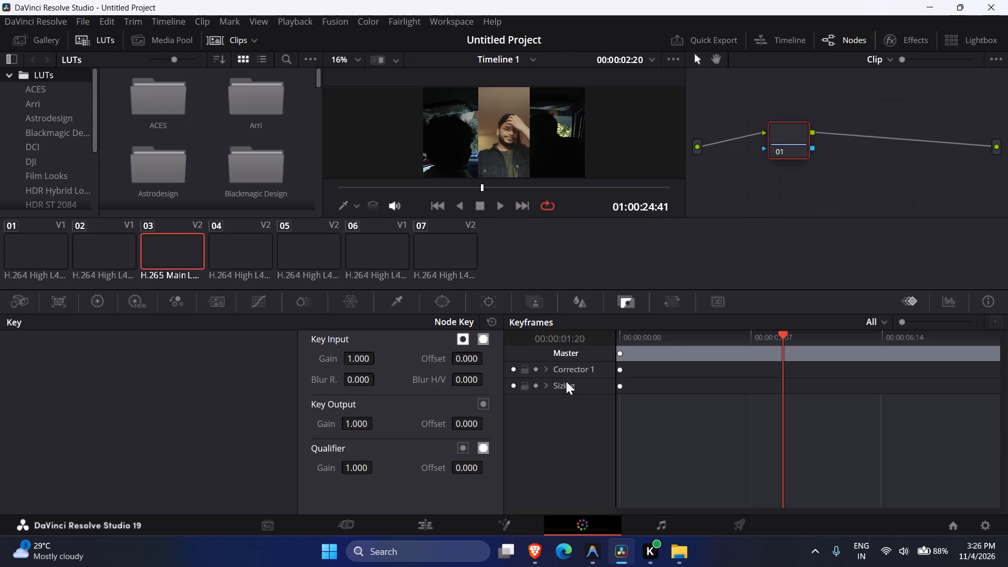
click(442, 297)
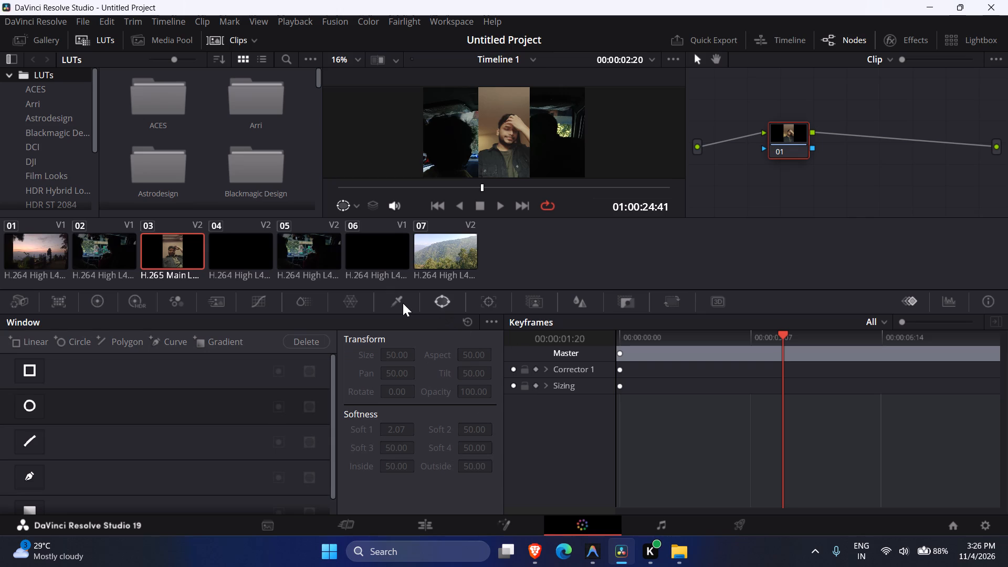
click(403, 303)
click(439, 302)
click(439, 302)
scroll(430, 449, down, 2)
scroll(208, 297, right, 1)
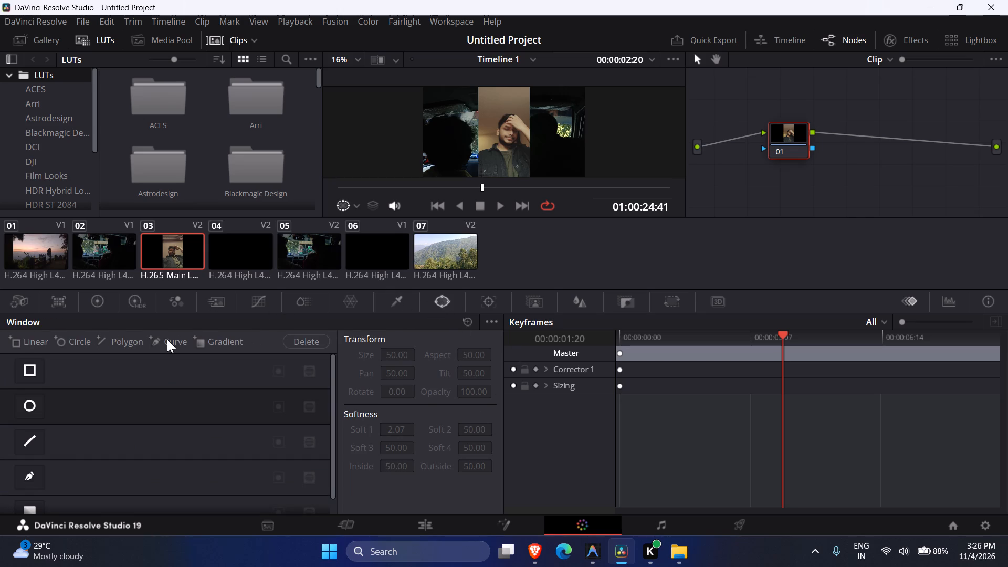
Add a Curve window to node 01 of the portrait clip.
click(167, 339)
scroll(171, 411, up, 2)
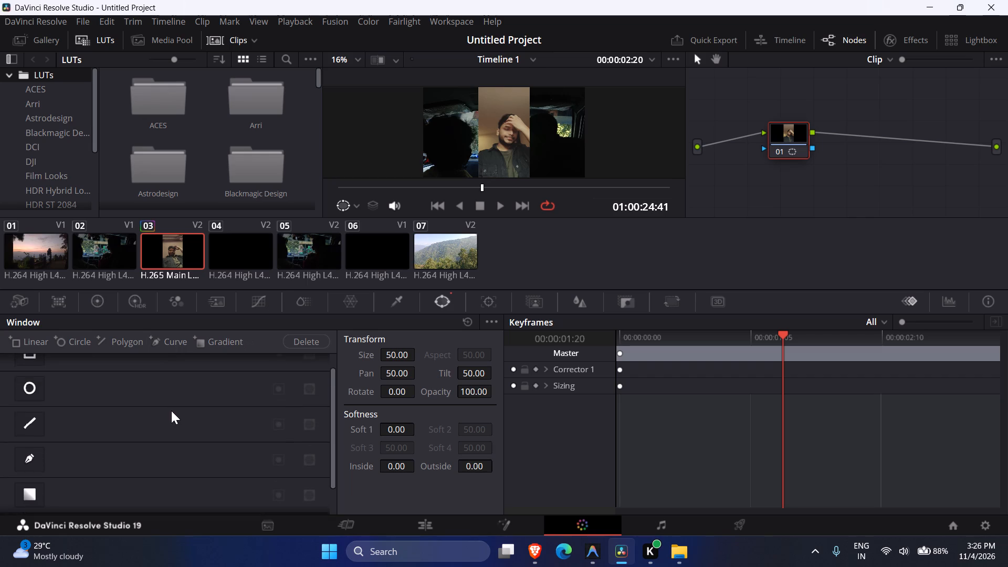
ctrl+scroll(488, 159, up, 2)
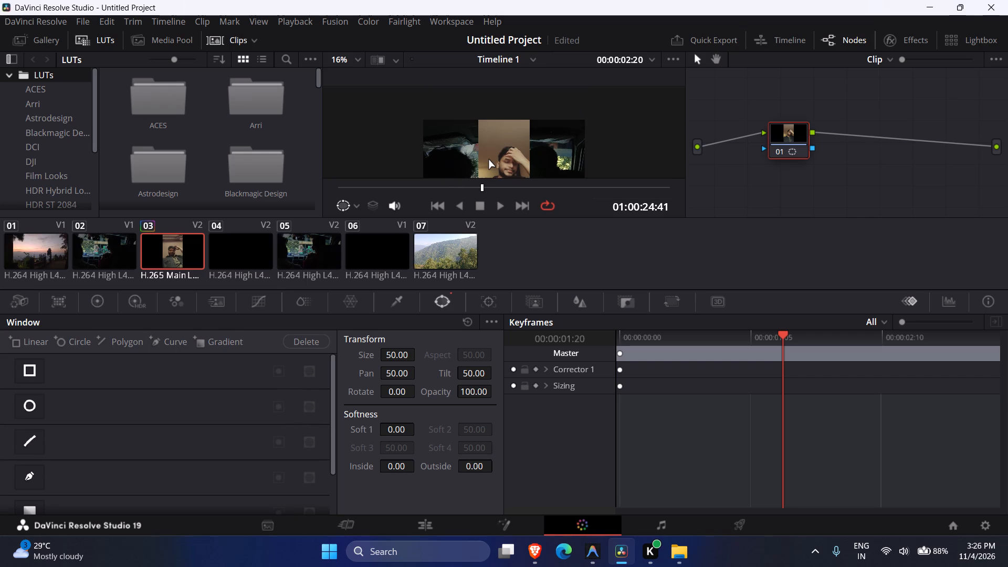
ctrl+scroll(488, 159, down, 2)
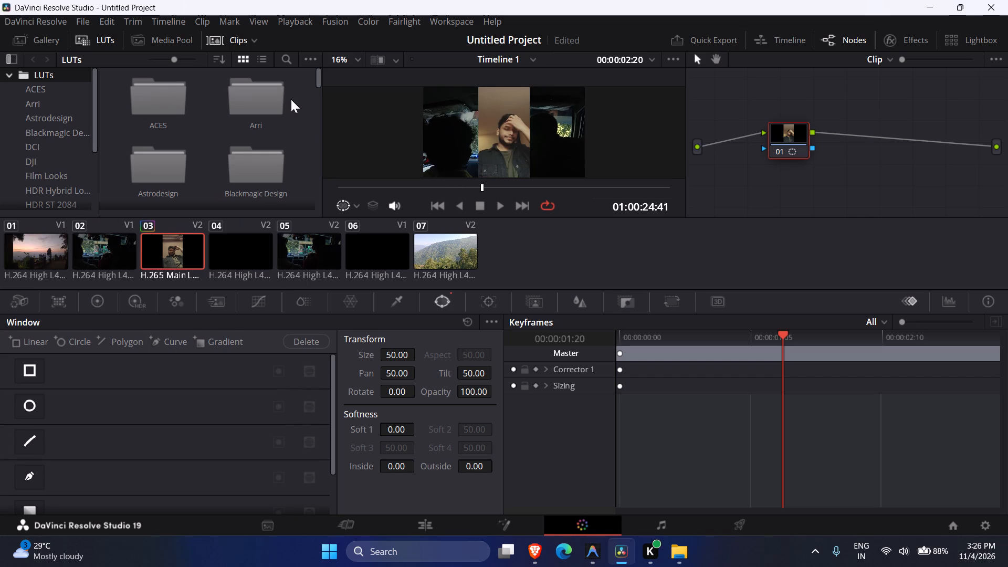
Hide the LUTs browser and widen the viewer by narrowing the node editor.
click(7, 59)
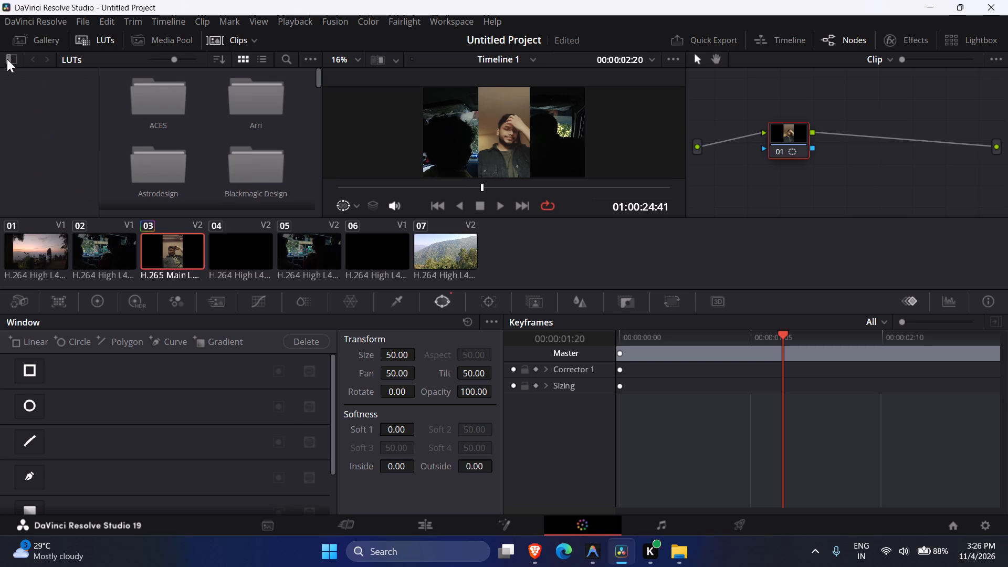
click(7, 59)
click(7, 59)
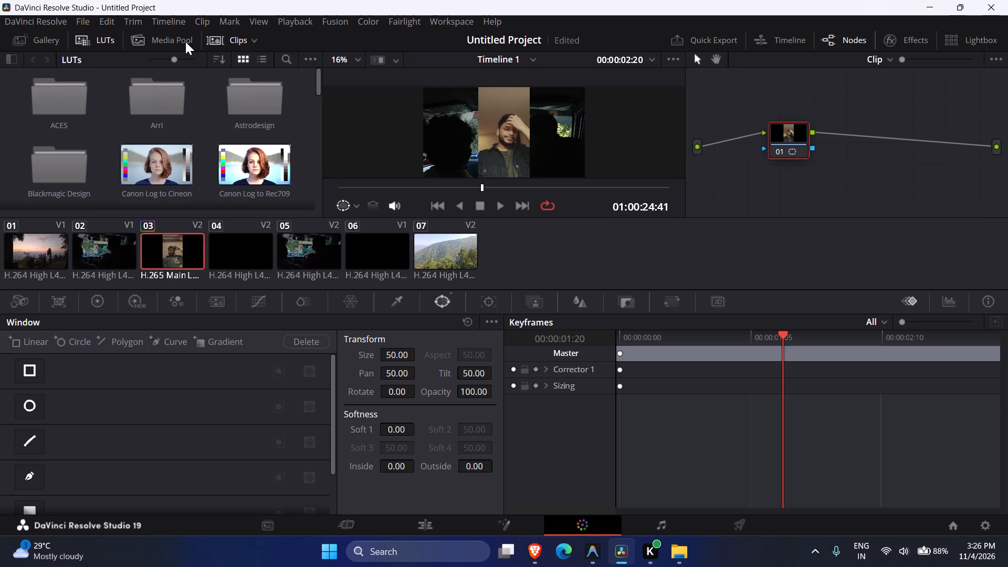
click(159, 41)
click(159, 41)
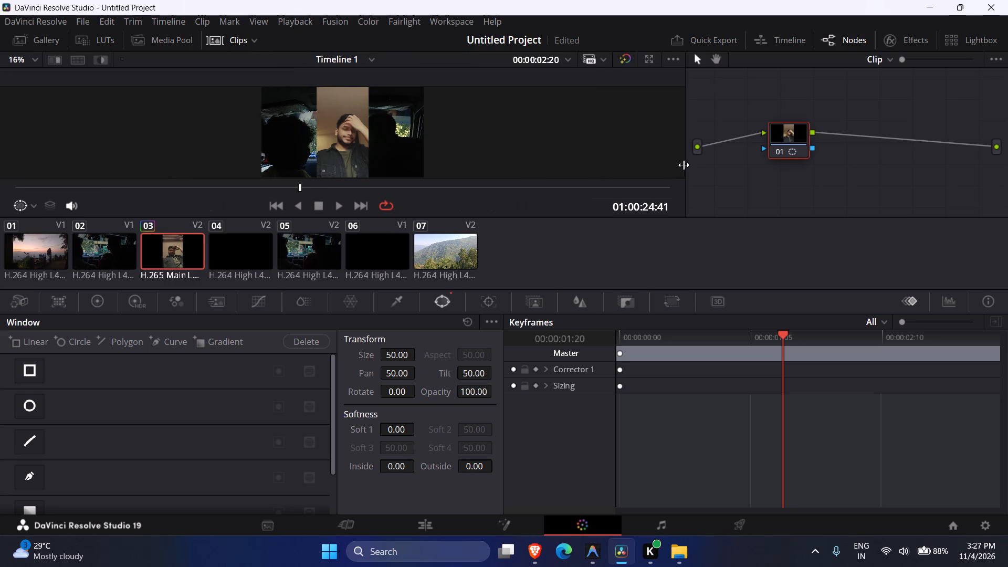
drag(686, 165, 766, 186)
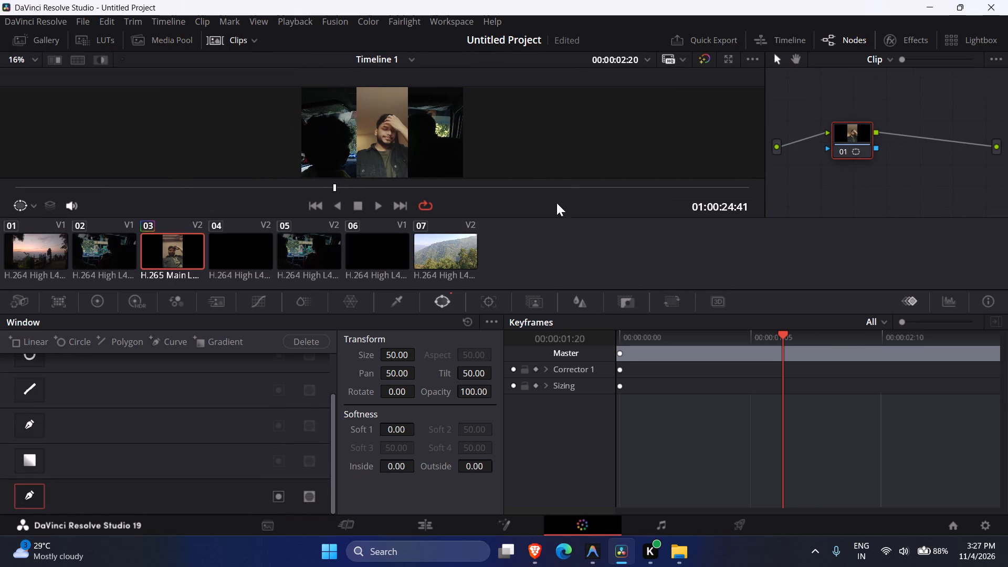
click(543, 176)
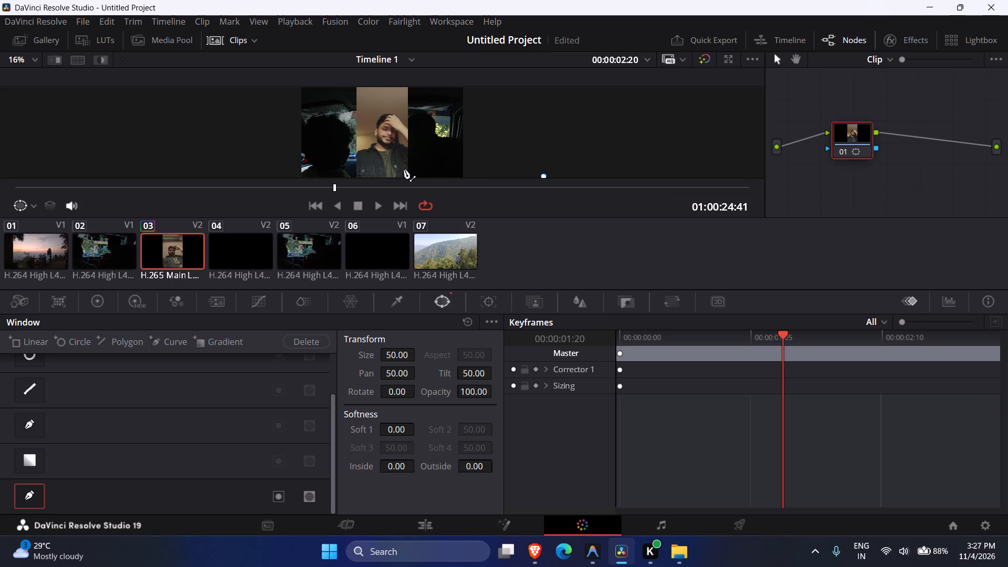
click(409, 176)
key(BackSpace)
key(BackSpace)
Draw the curve window's first edge from the portrait's bottom corner up to the man's raised elbow as a curved segment.
drag(409, 176, 408, 129)
drag(408, 129, 404, 126)
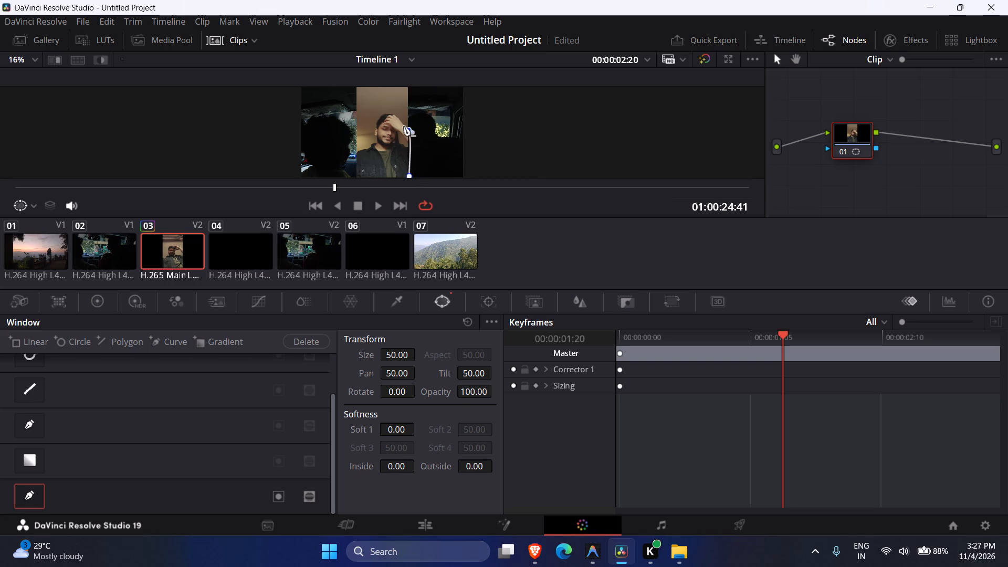
drag(404, 126, 397, 116)
click(397, 116)
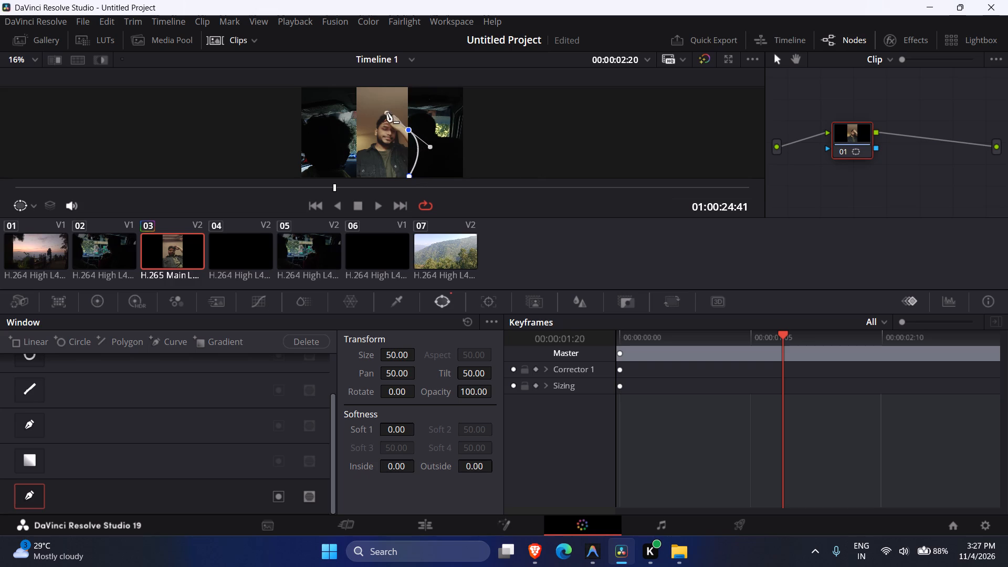
click(396, 113)
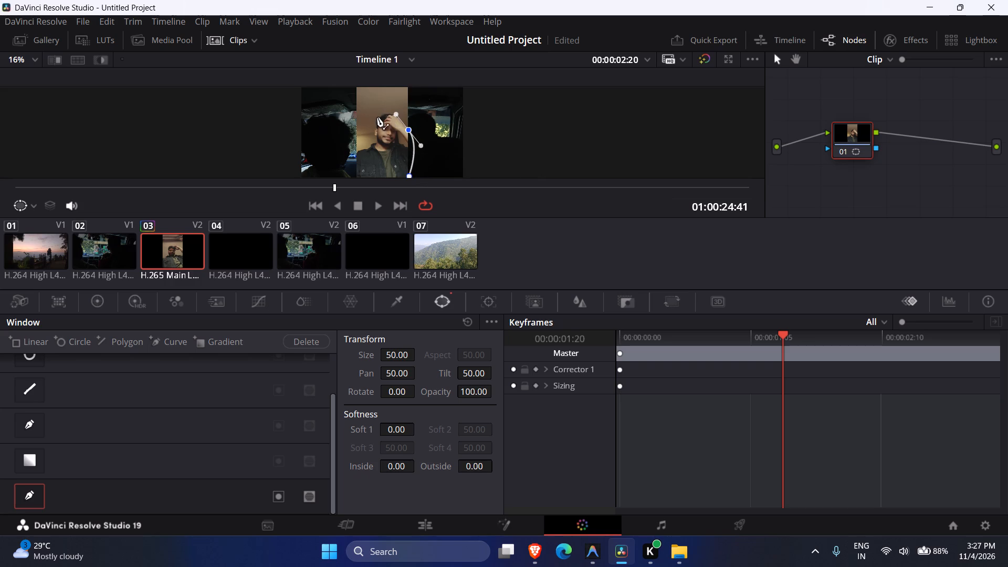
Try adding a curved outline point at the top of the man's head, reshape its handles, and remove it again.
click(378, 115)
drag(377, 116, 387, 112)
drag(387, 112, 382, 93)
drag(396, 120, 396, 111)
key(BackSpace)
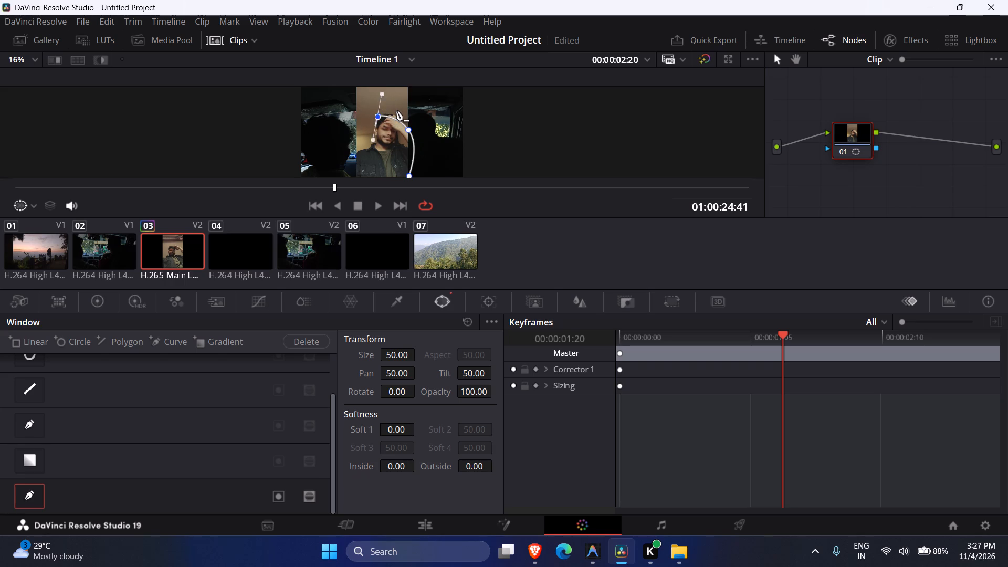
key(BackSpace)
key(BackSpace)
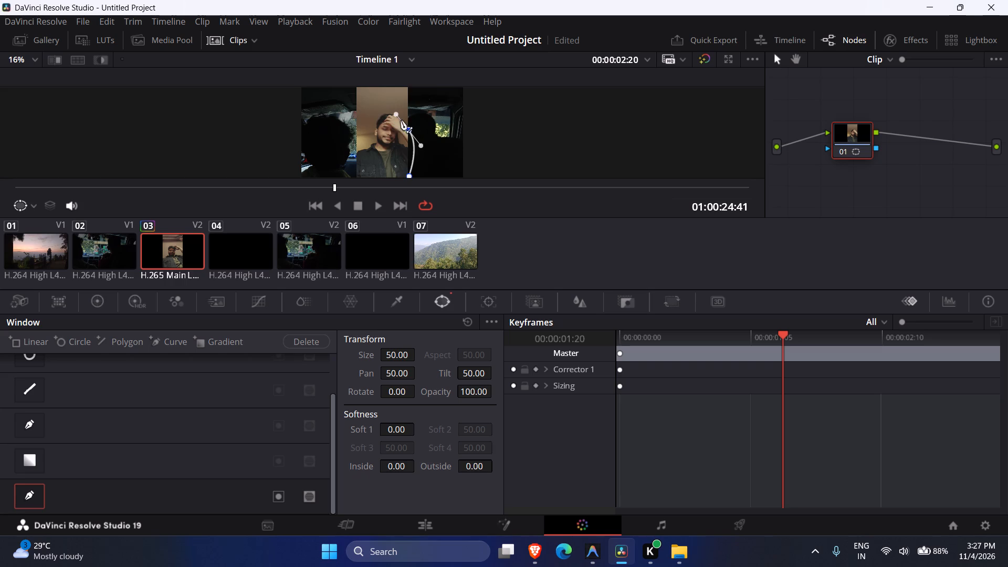
Trace the curve window over the man's hand, head, neck and shoulder down to the portrait's bottom edge and close the outline.
click(395, 112)
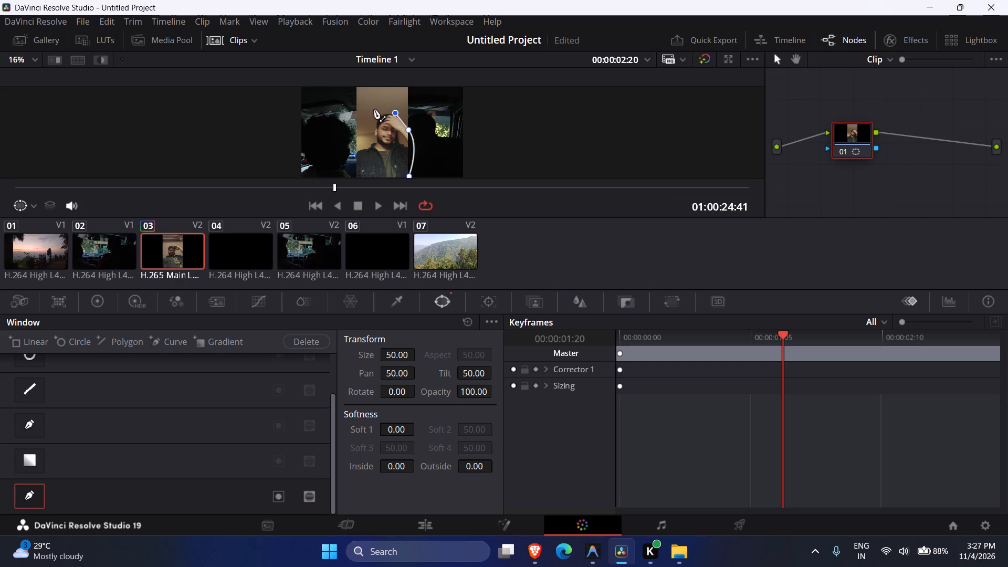
click(379, 113)
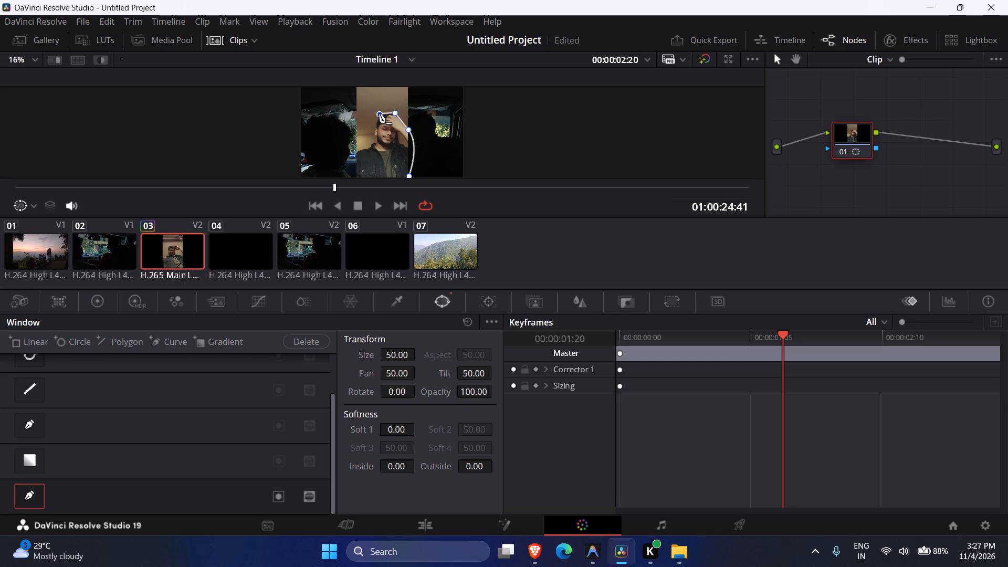
click(374, 120)
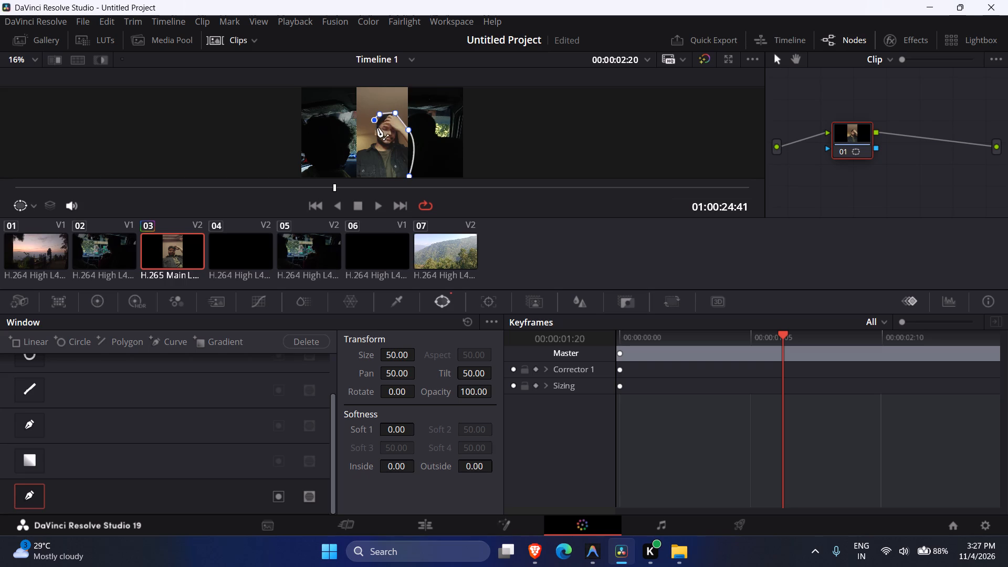
click(373, 125)
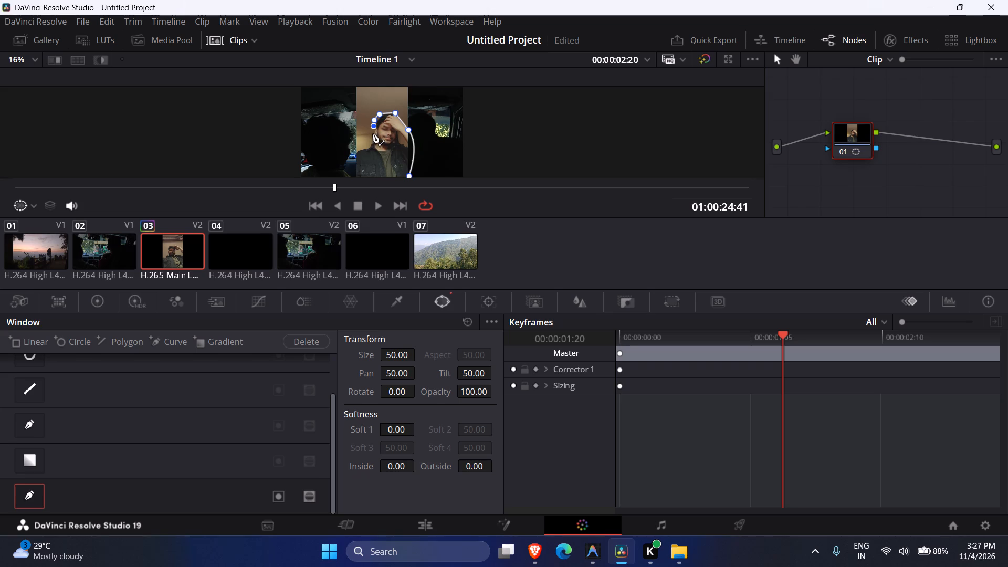
drag(373, 133, 374, 139)
click(374, 139)
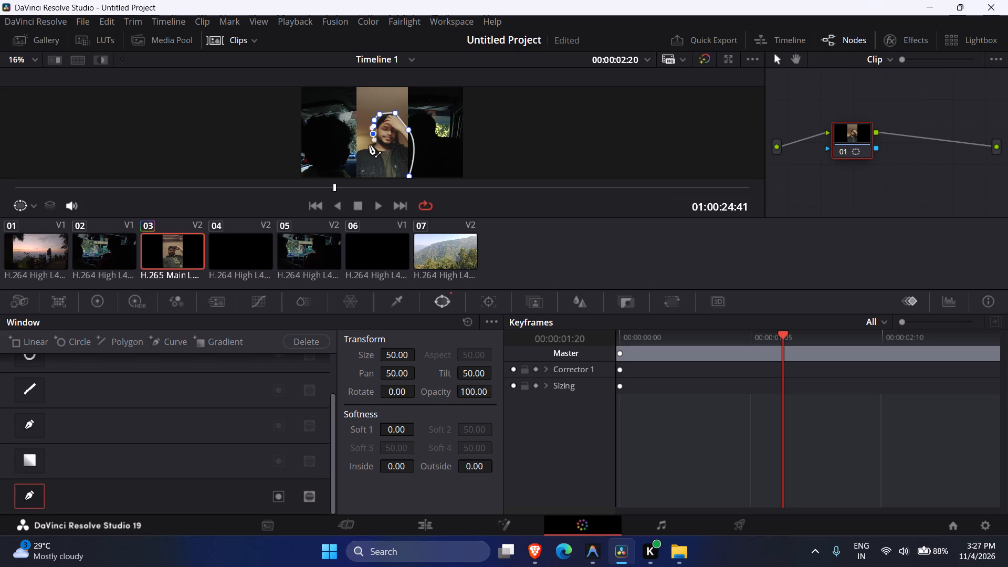
click(369, 144)
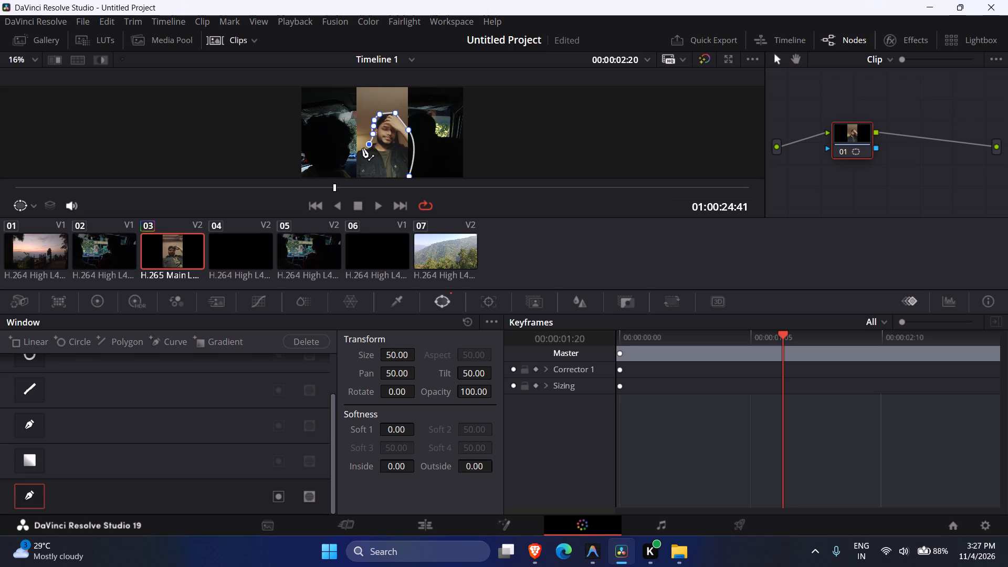
click(362, 148)
click(358, 151)
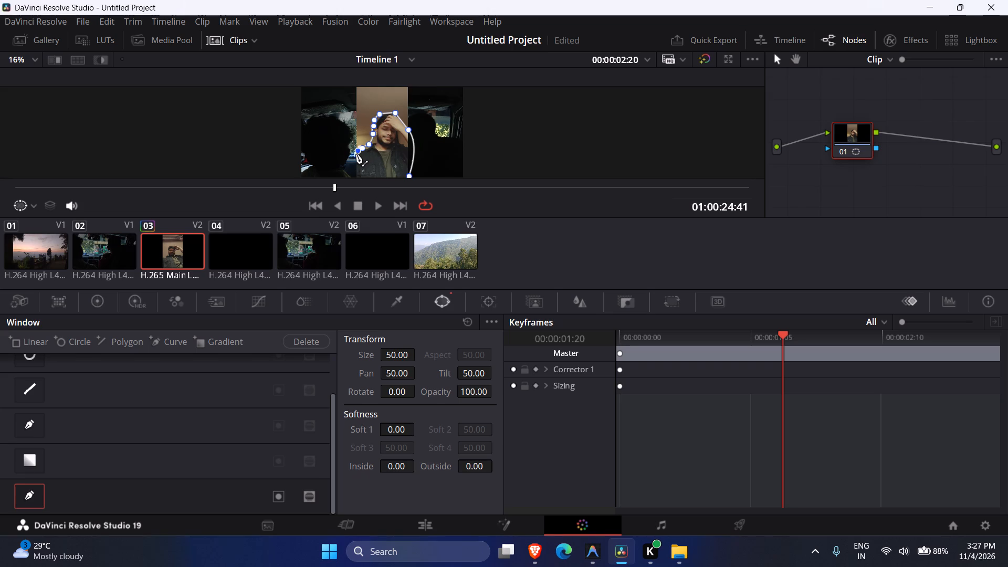
click(356, 154)
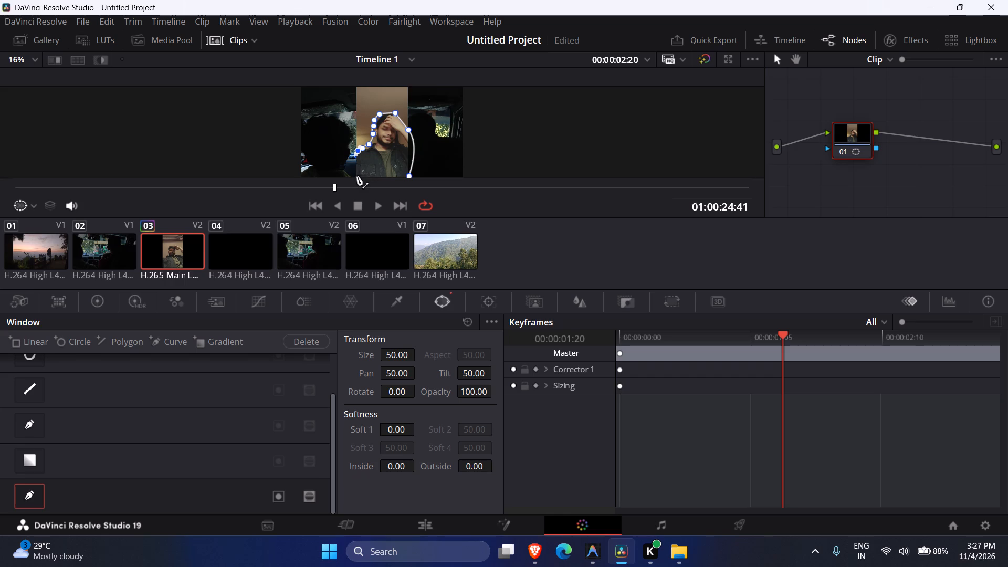
click(356, 176)
click(409, 176)
Bring up the window tracker and play the portrait clip from its first frame to check the mask against the man's movement.
click(489, 297)
drag(180, 356, 86, 359)
drag(86, 359, 0, 360)
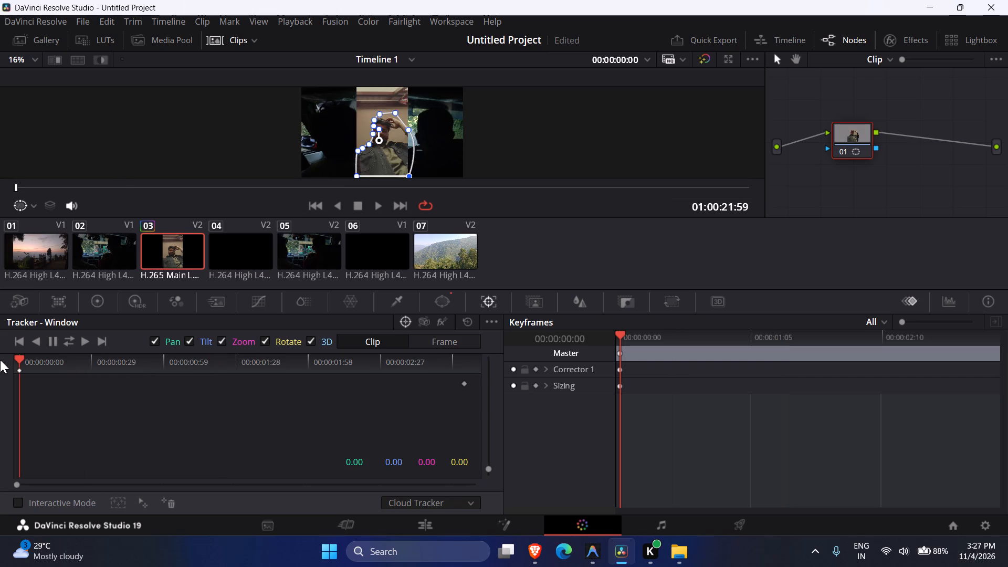
key(space)
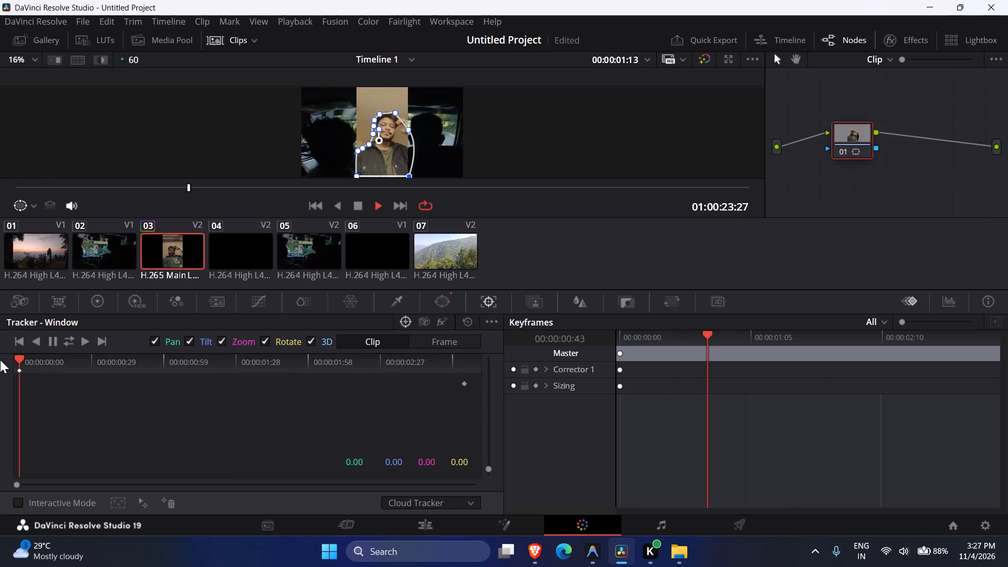
key(space)
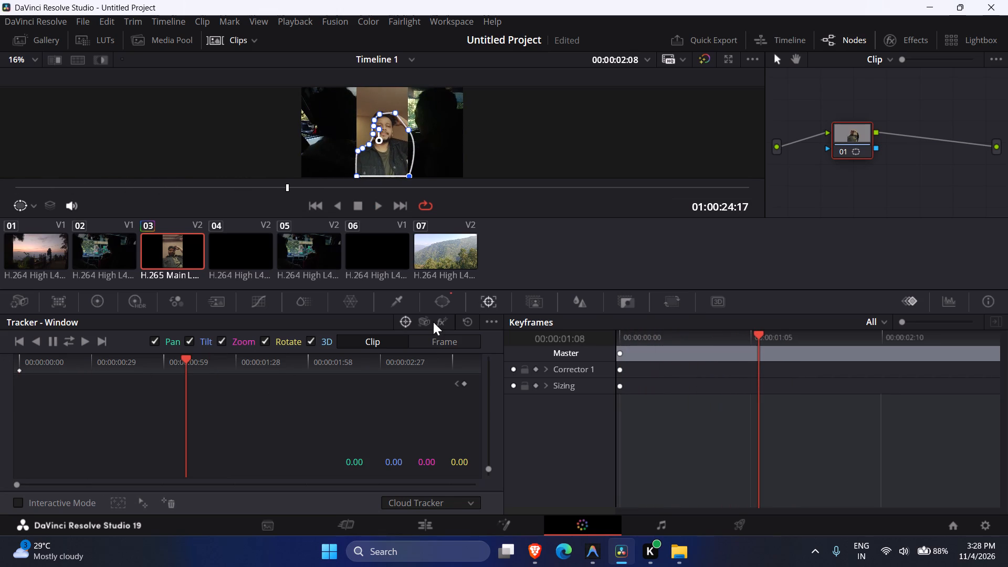
Return to the portrait clip's first frame at 01:00:21:59 and set the window tracking method to Point Tracker.
drag(395, 328, 413, 316)
drag(413, 316, 403, 323)
click(403, 323)
drag(184, 354, 36, 359)
drag(36, 359, 0, 359)
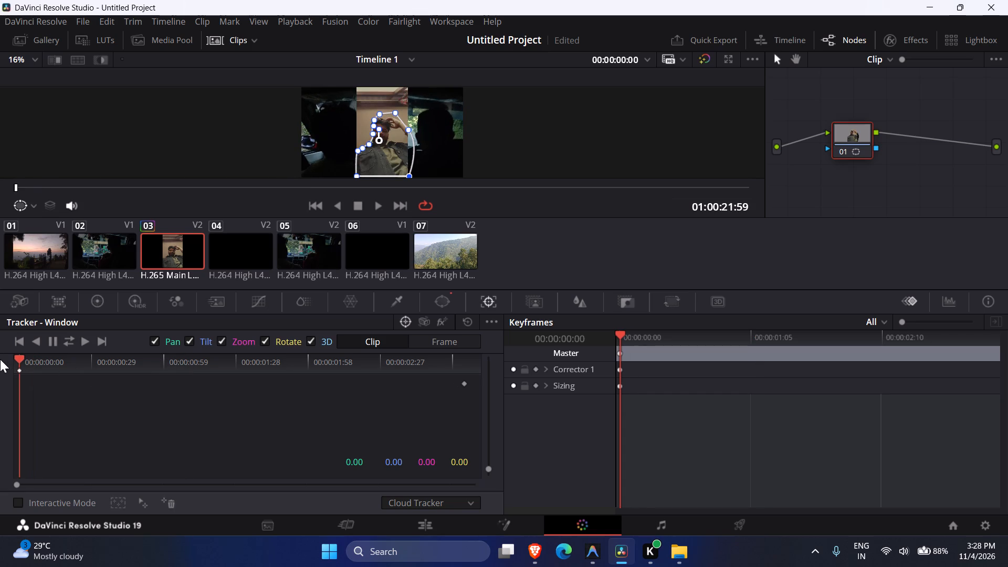
drag(0, 359, 0, 359)
click(463, 506)
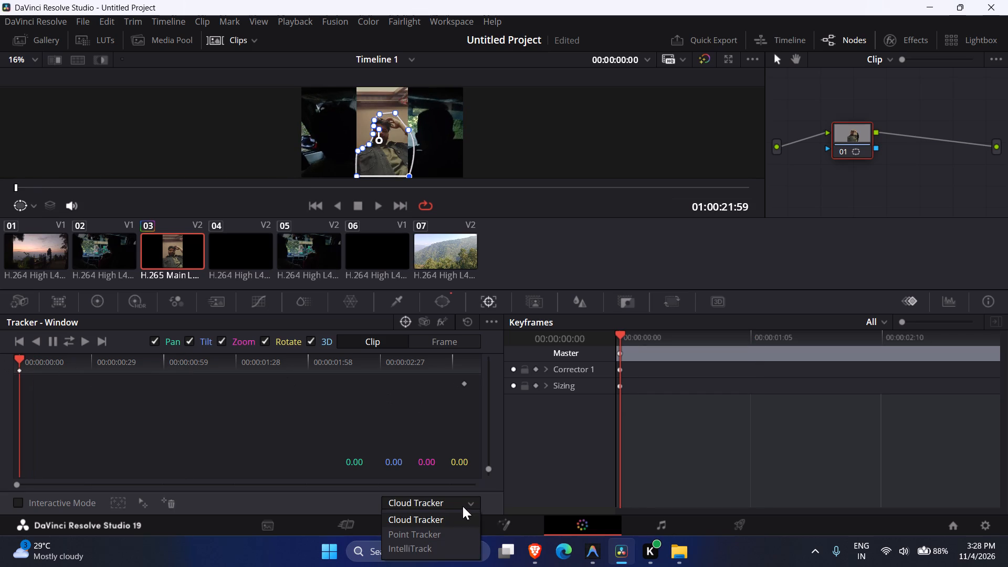
click(442, 535)
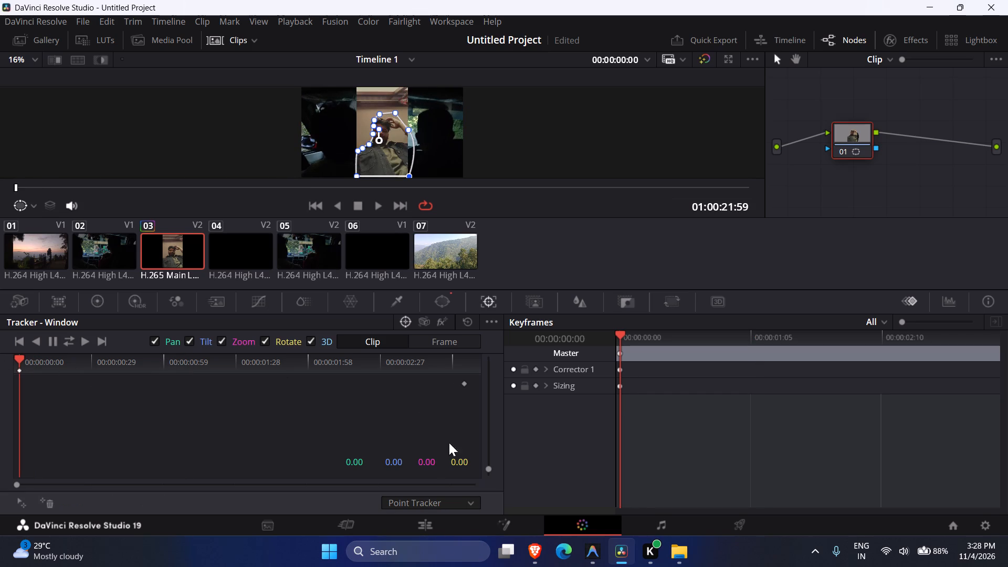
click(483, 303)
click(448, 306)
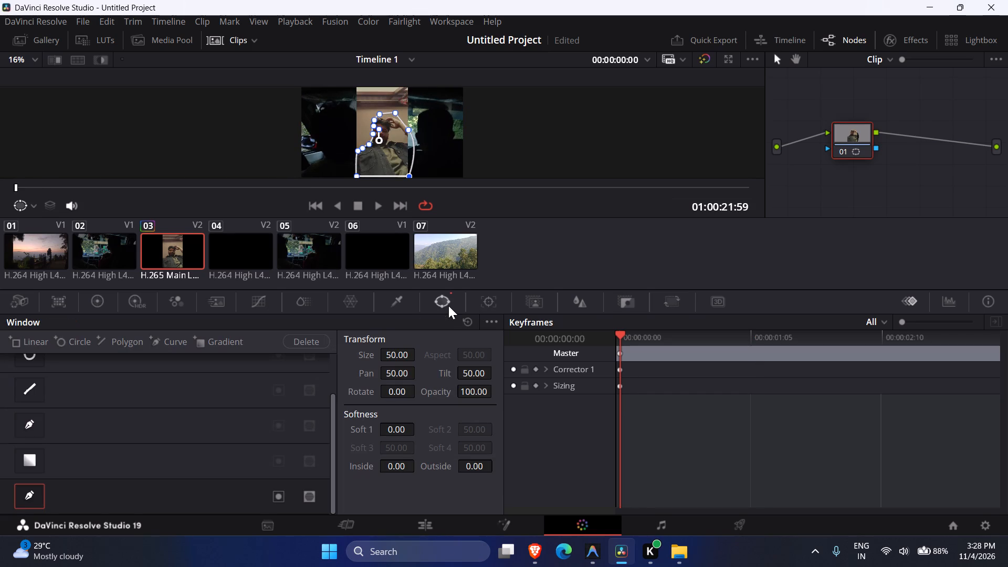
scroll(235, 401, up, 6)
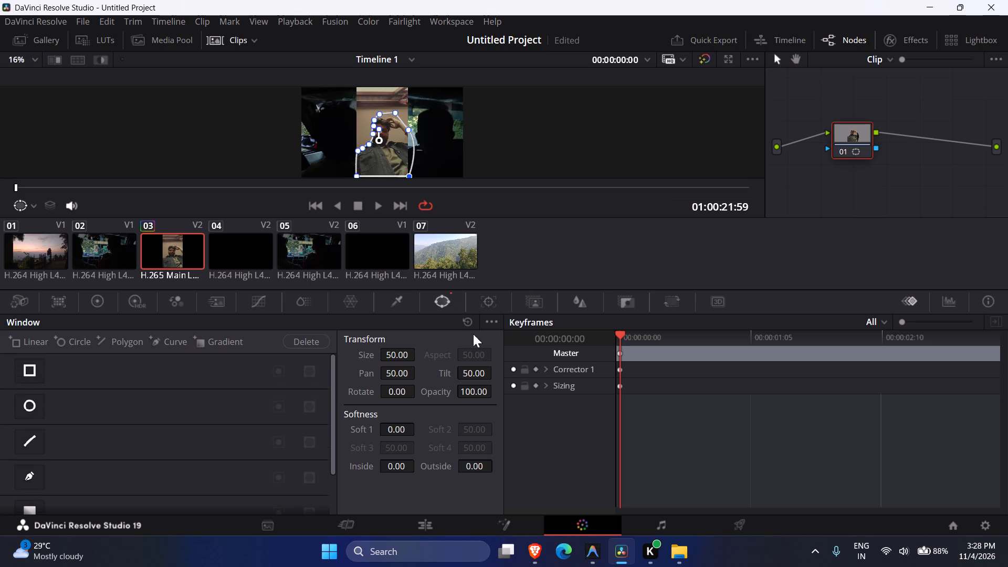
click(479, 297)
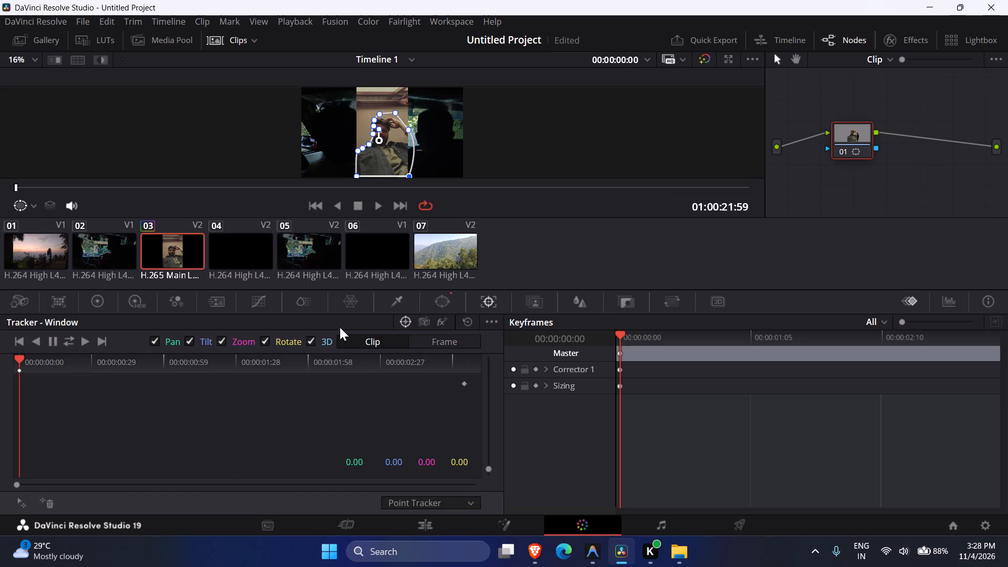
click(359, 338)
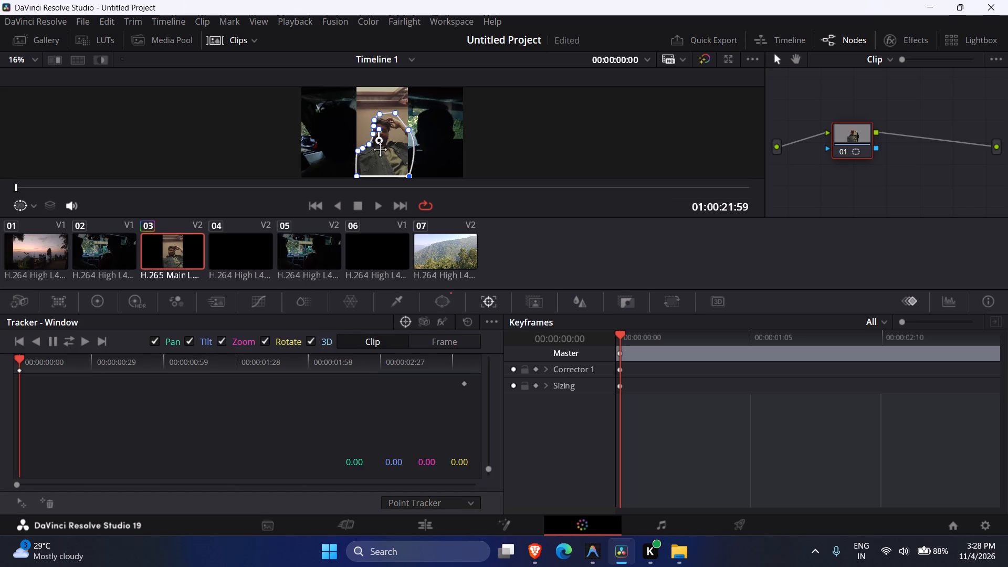
Play the portrait clip again to check how the mask fits the man, stopping at 01:00:22:16.
click(380, 149)
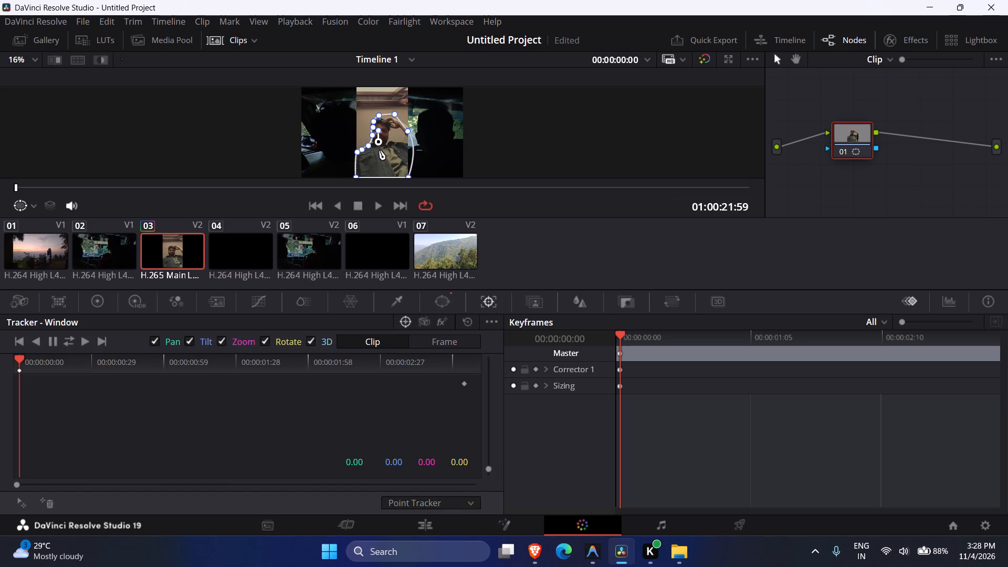
key(space)
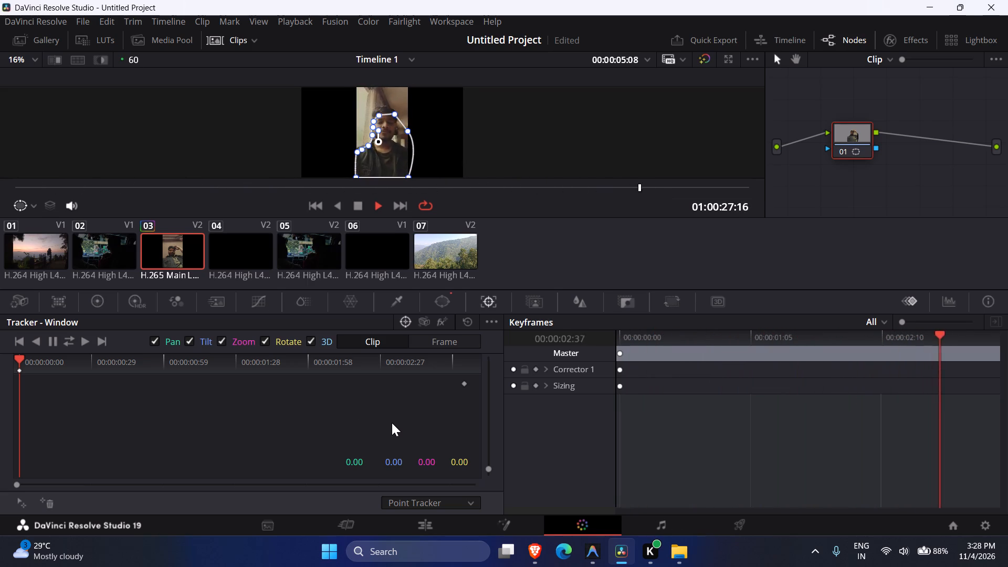
key(space)
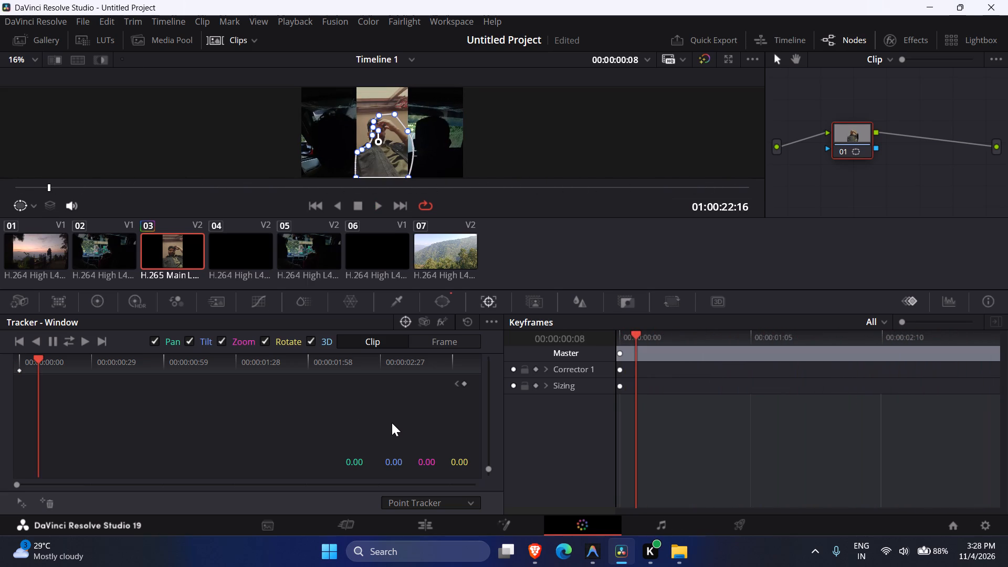
Stabilize the portrait clip with the tracker's Stabilizer in Perspective mode.
click(497, 304)
click(417, 323)
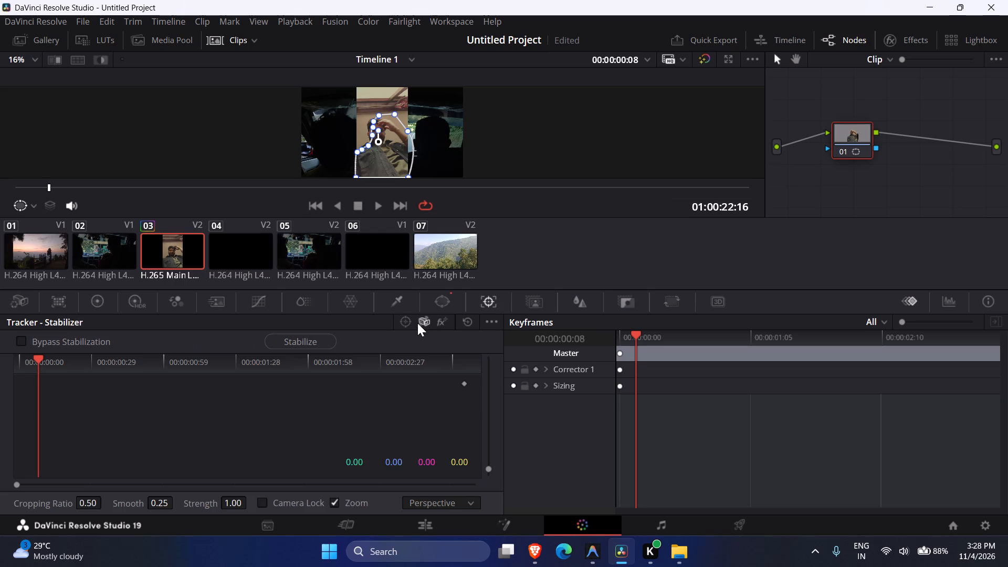
click(450, 346)
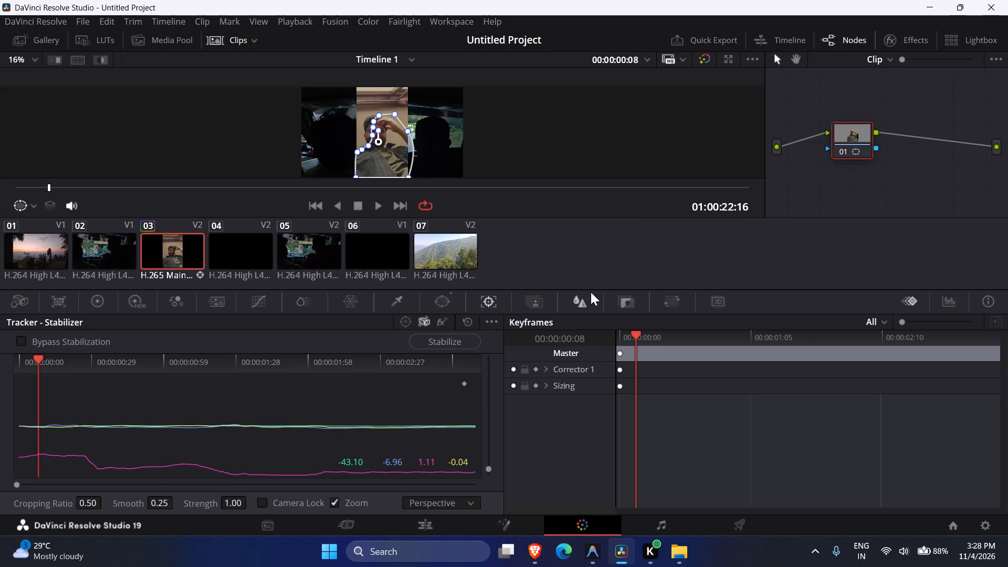
Play the stabilized portrait clip to check it, and clear the clip's tracking data.
key(space)
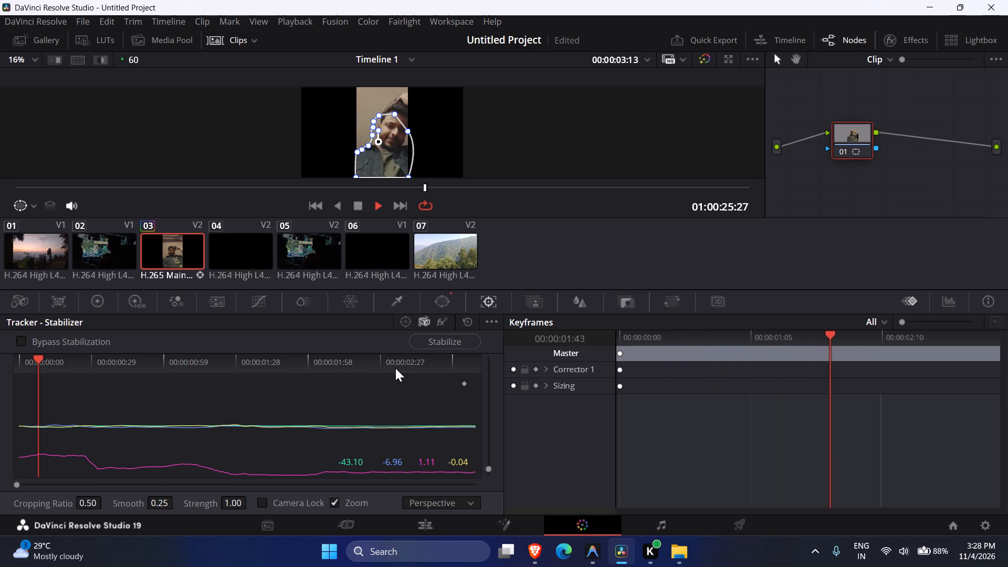
key(ctrl+z)
key(ctrl+z)
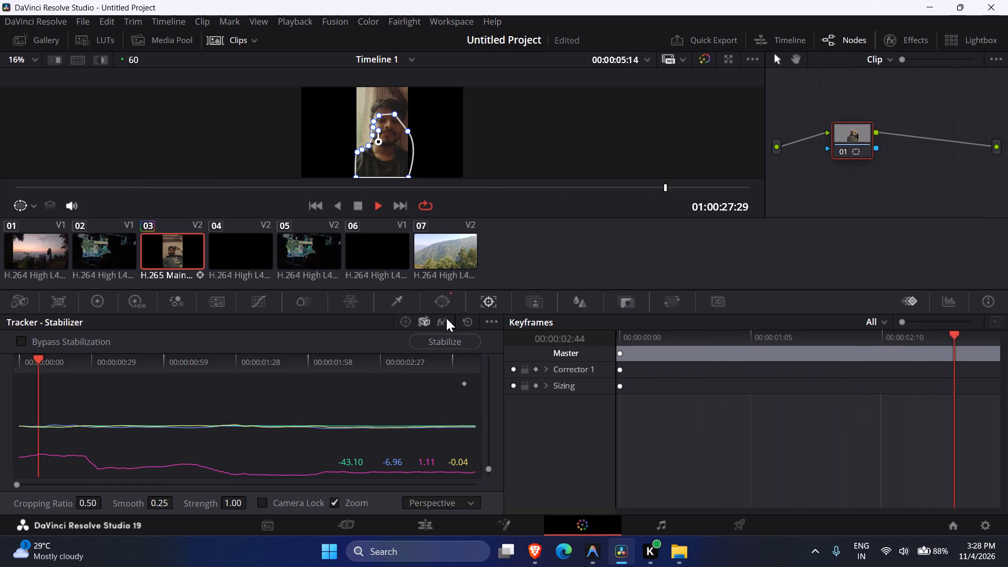
click(469, 322)
triple_click(469, 322)
double_click(469, 322)
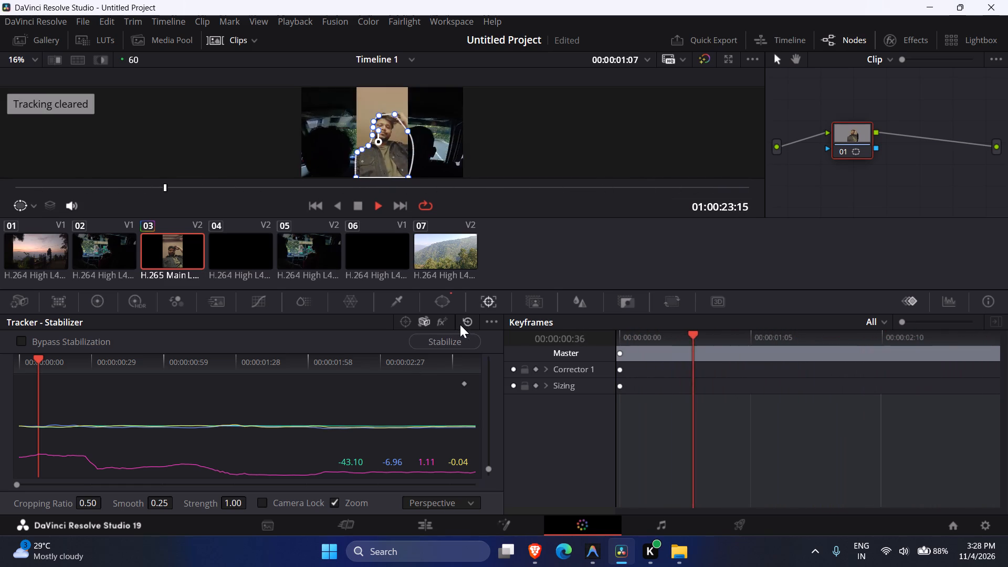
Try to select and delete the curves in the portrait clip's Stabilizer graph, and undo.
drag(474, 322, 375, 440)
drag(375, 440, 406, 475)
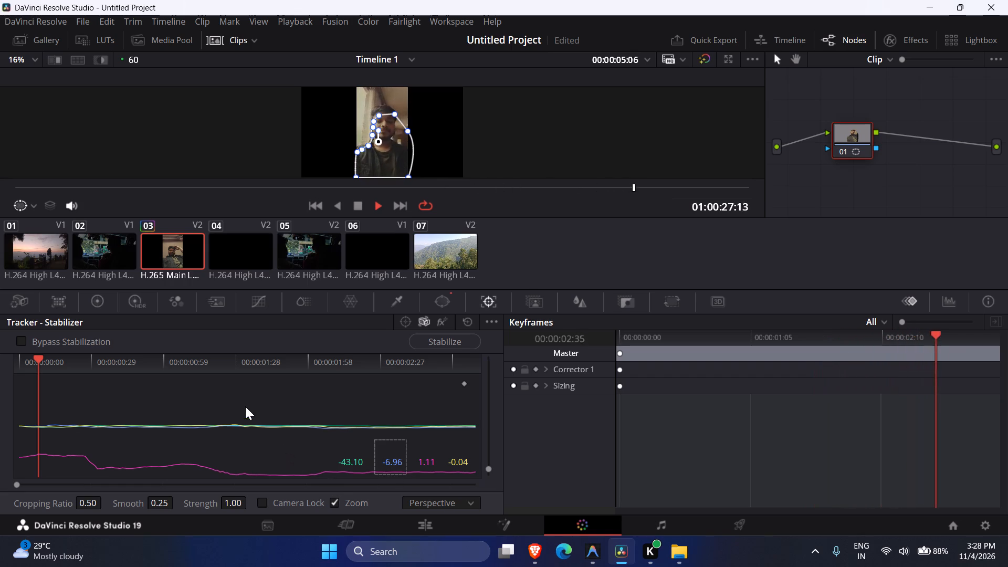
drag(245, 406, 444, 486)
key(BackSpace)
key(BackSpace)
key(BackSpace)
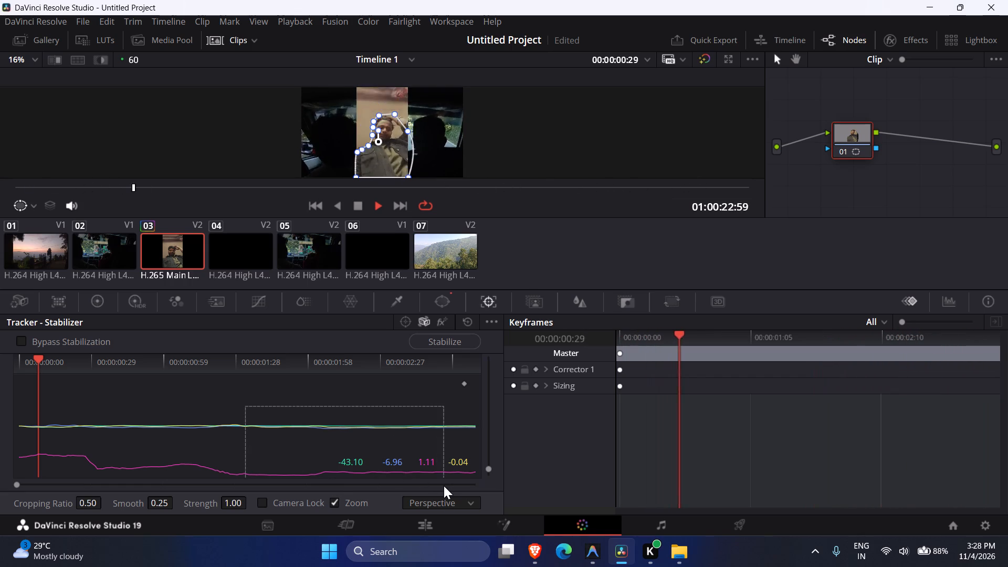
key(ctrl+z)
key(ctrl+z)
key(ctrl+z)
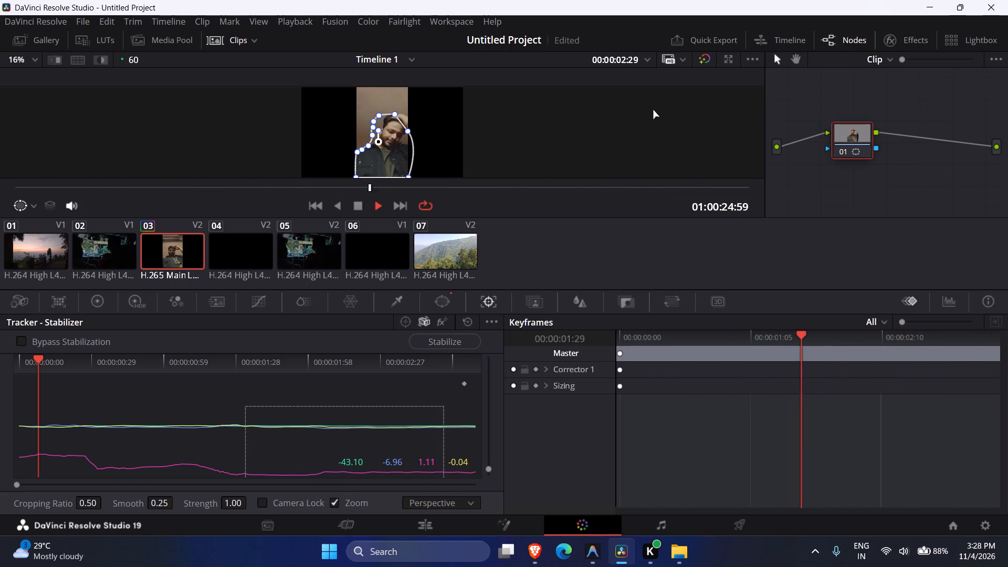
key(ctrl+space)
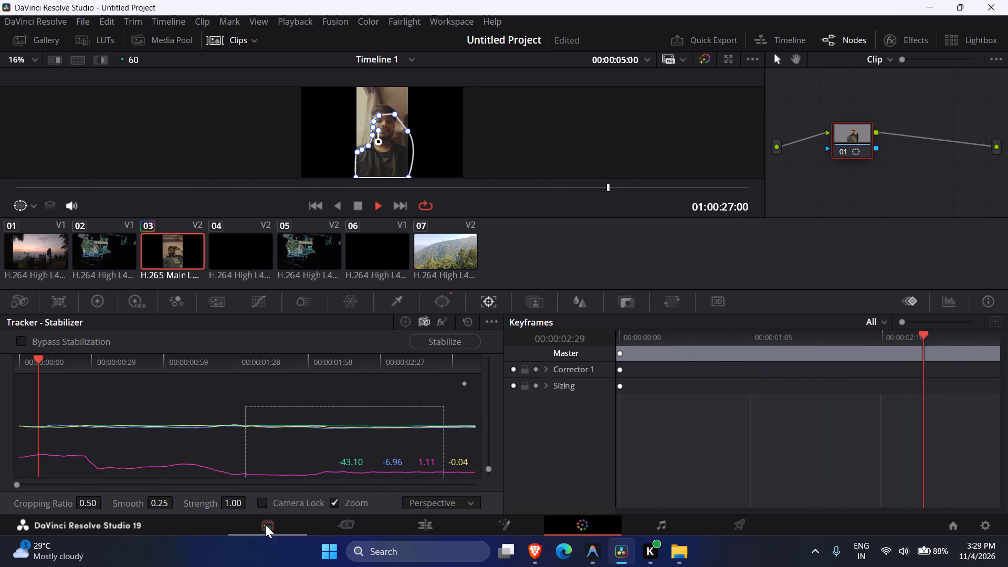
On the Cut page, play past the portrait clip's end, and play the opening sunset clip, stopping at 01:00:02:03.
click(265, 524)
click(356, 518)
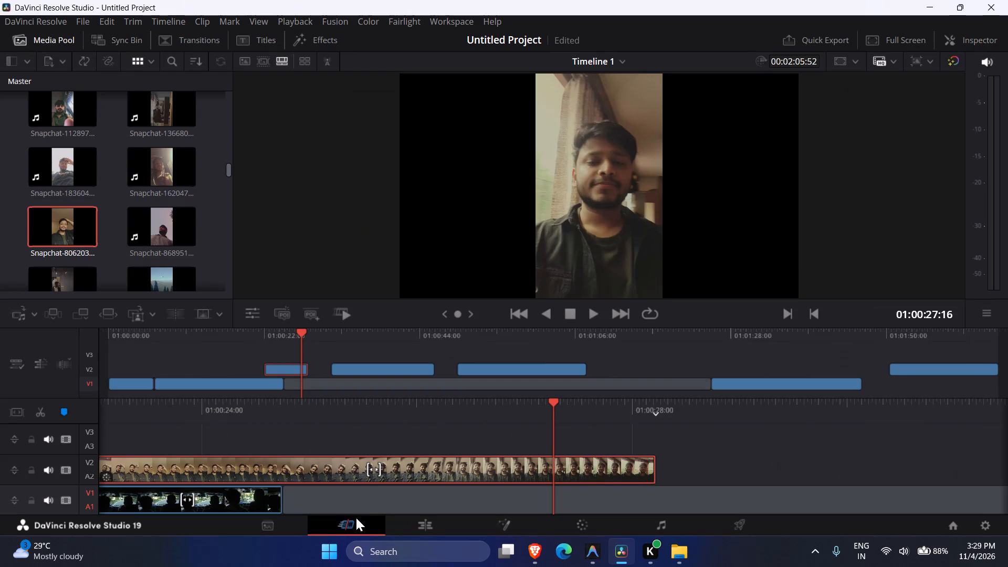
key(space)
key(space)
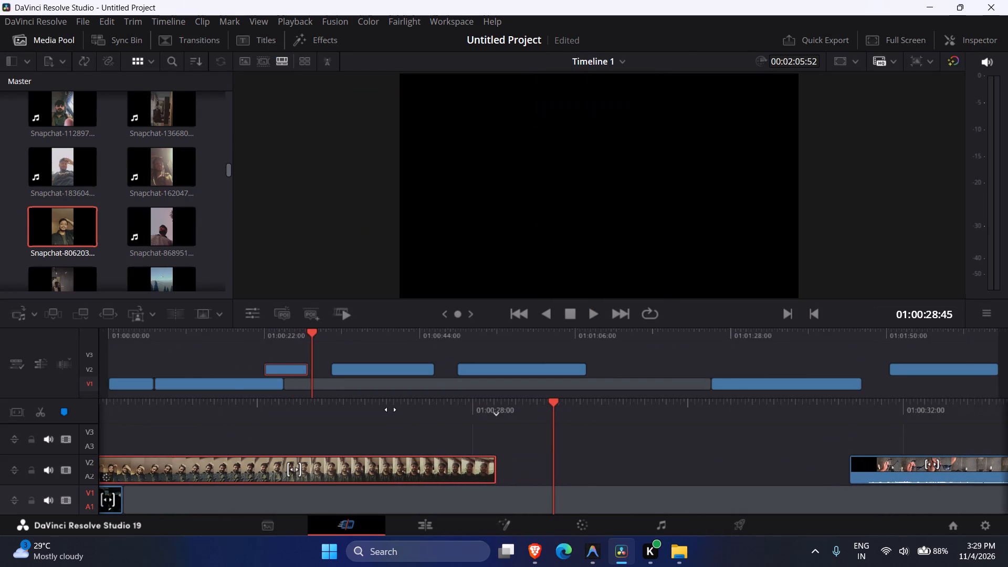
click(241, 345)
drag(241, 345, 210, 329)
click(210, 329)
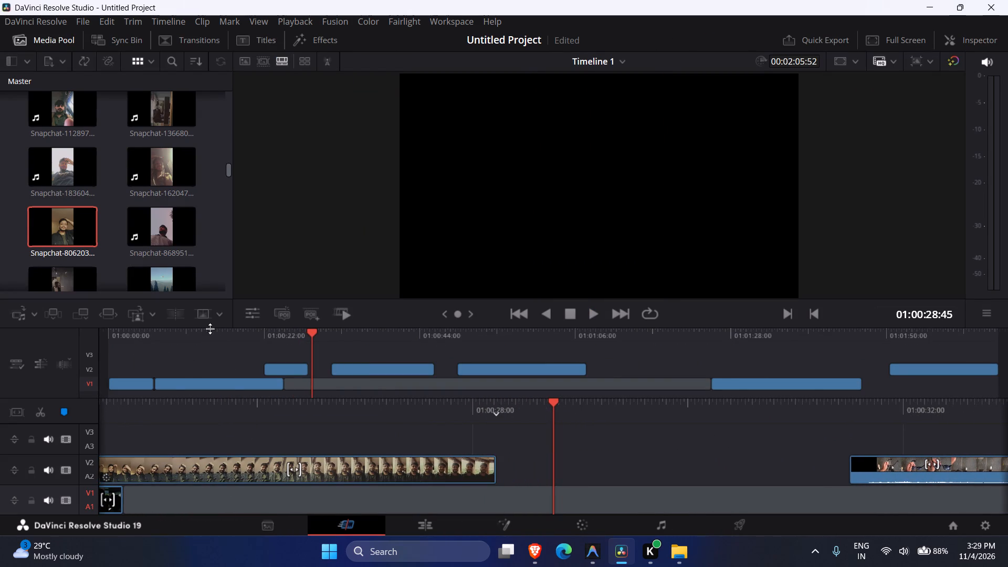
drag(210, 336, 117, 346)
key(space)
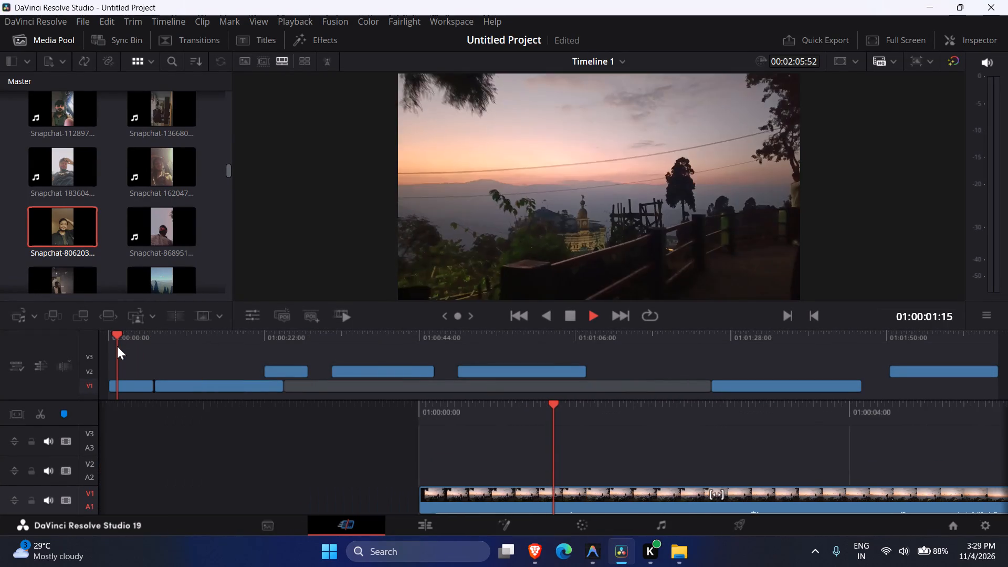
key(space)
Select the sunset clip at the start of Timeline 1 and stabilize it on the Color page in Perspective mode.
click(145, 386)
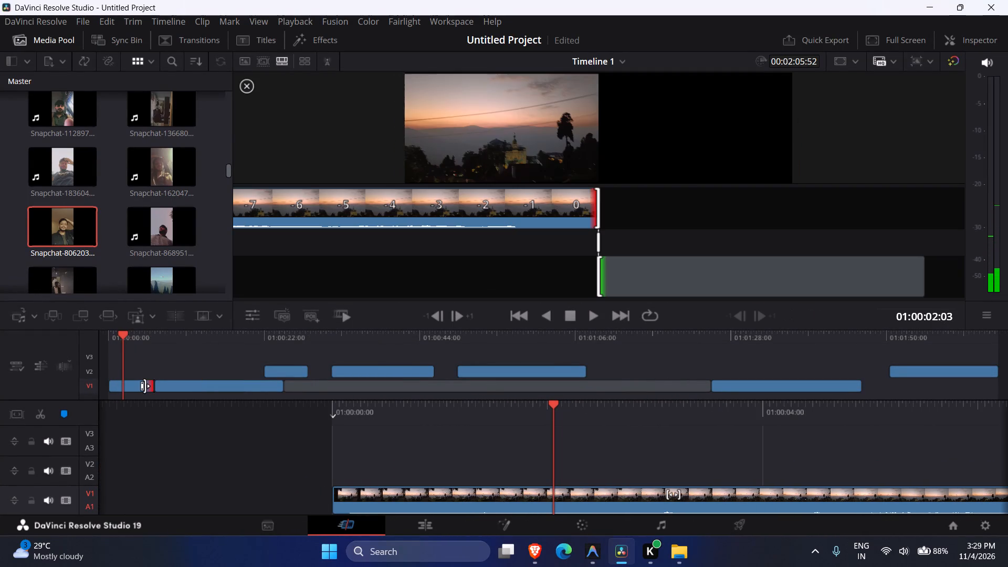
click(126, 385)
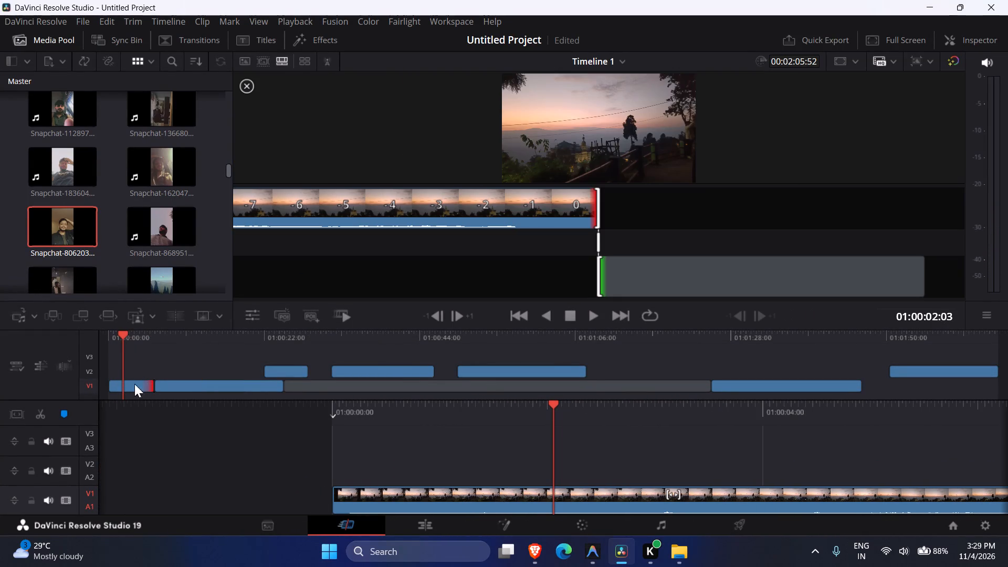
click(535, 496)
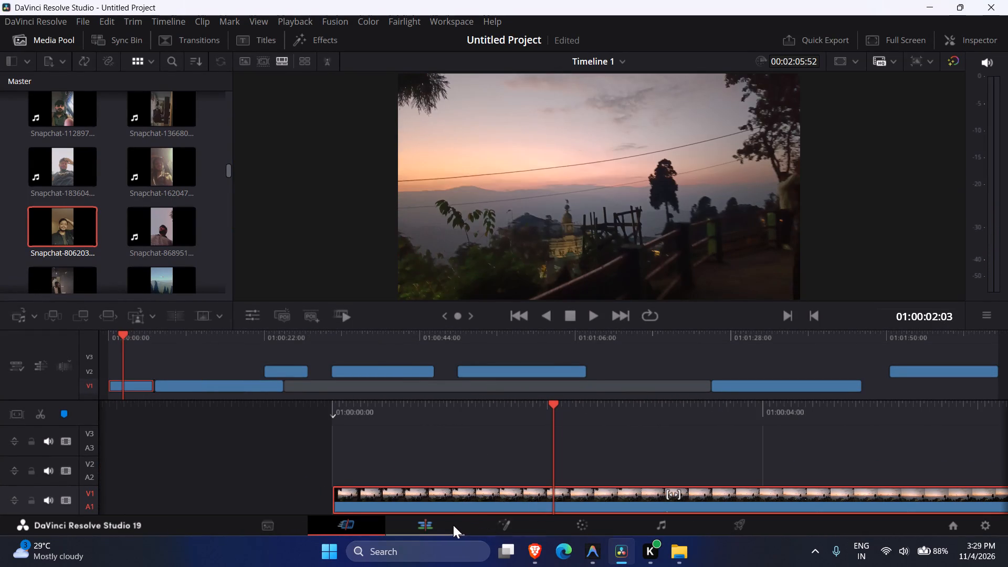
click(585, 530)
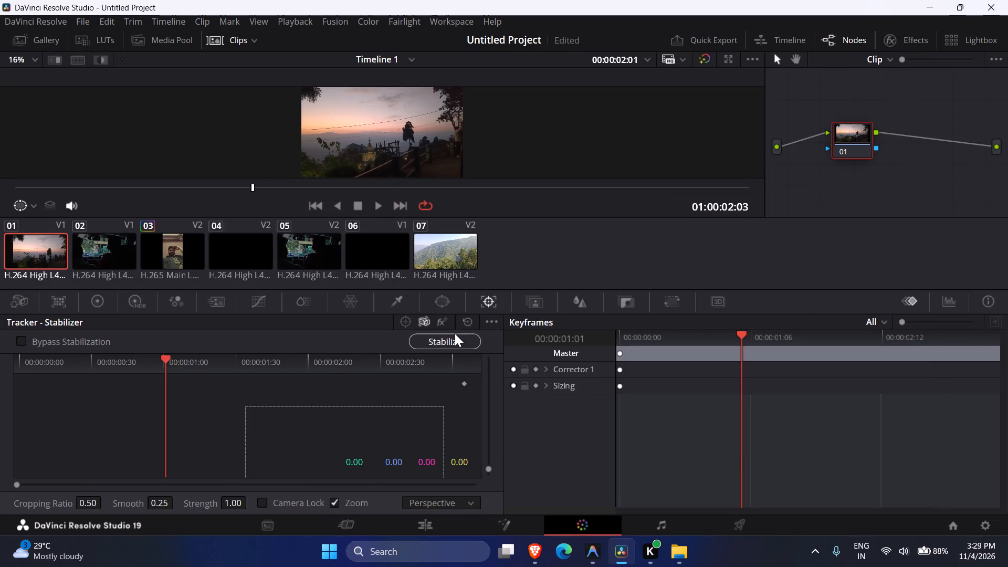
click(448, 339)
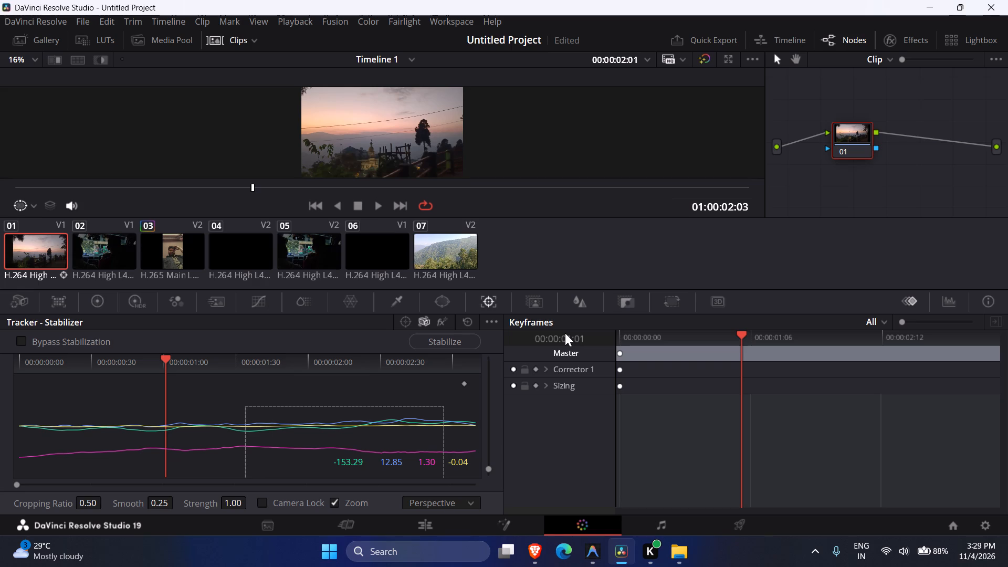
Play the stabilized sunset clip, return to its first frame at 01:00:00:00 and run the Stabilizer again.
key(space)
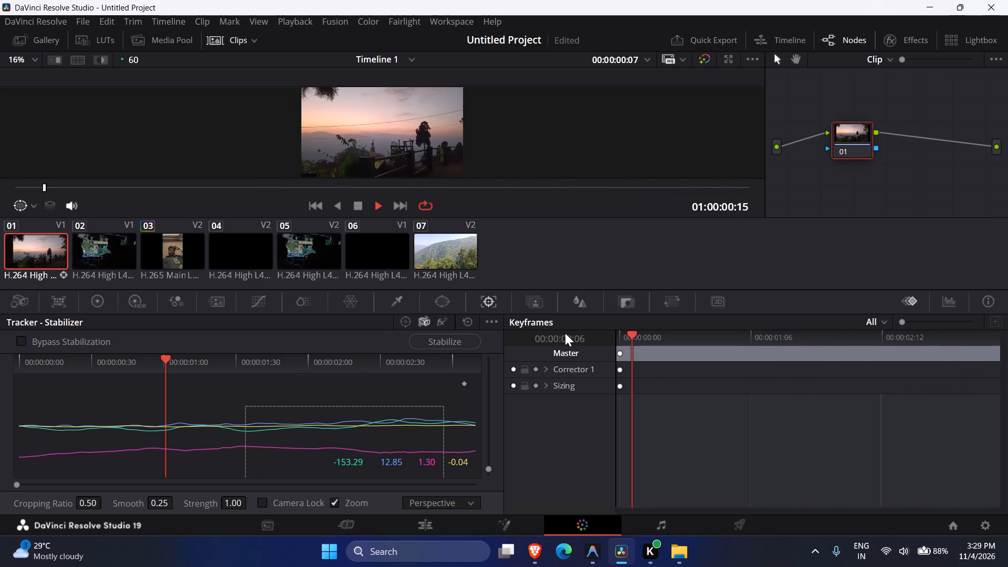
click(436, 346)
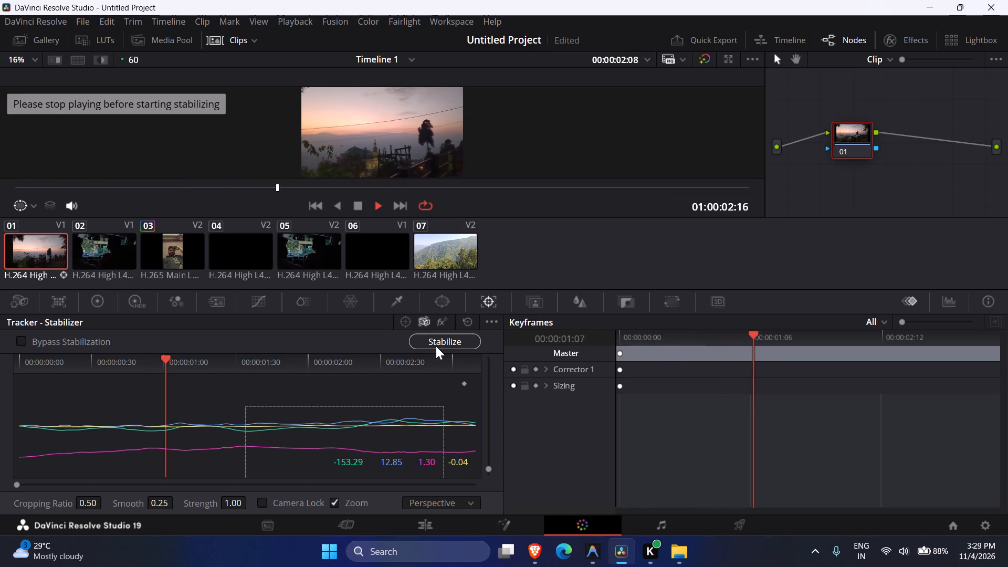
key(space)
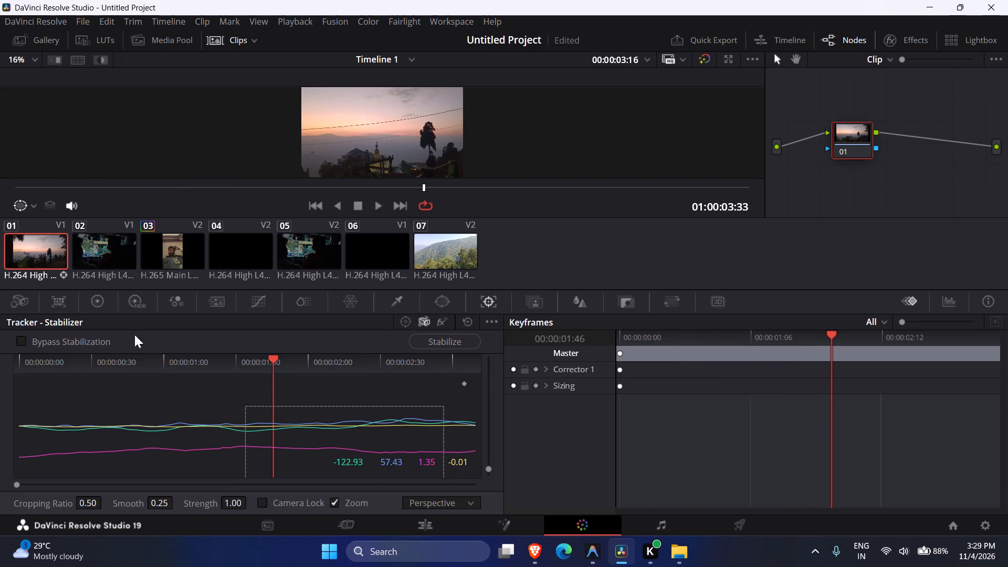
drag(23, 356, 27, 362)
drag(27, 362, 0, 369)
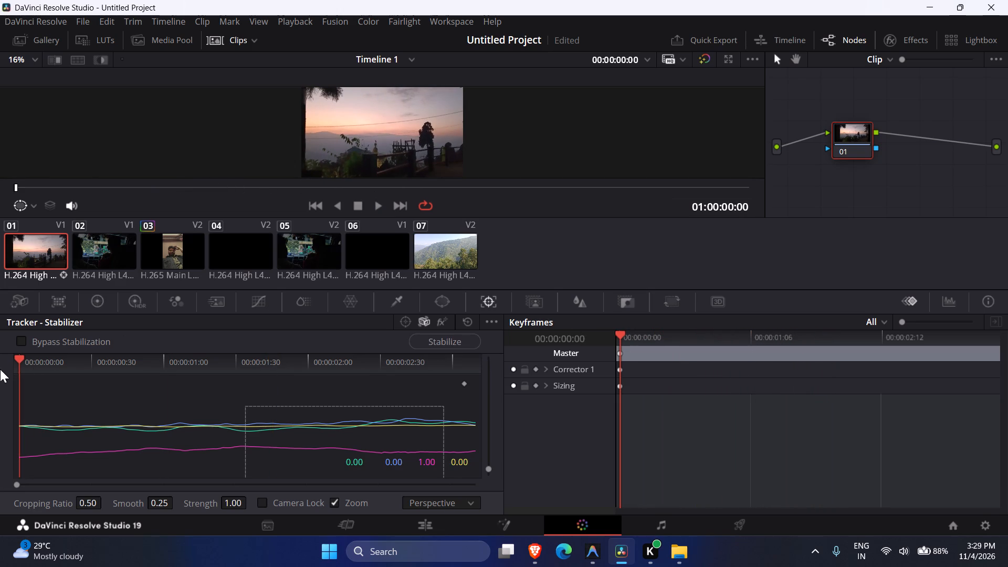
click(445, 343)
Compare the sunset clip's playback with Bypass Stabilization enabled and disabled.
click(22, 340)
click(15, 343)
key(space)
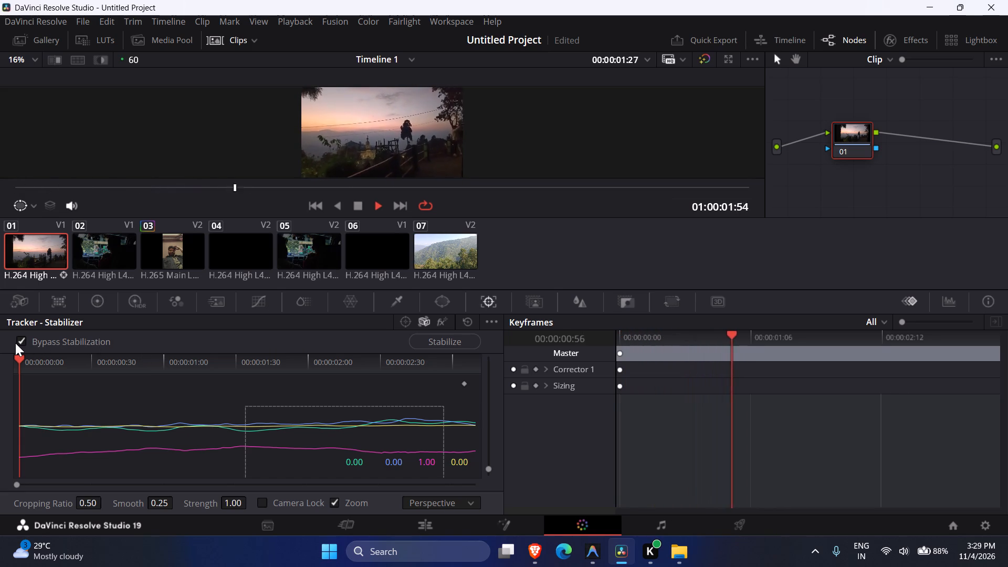
click(19, 342)
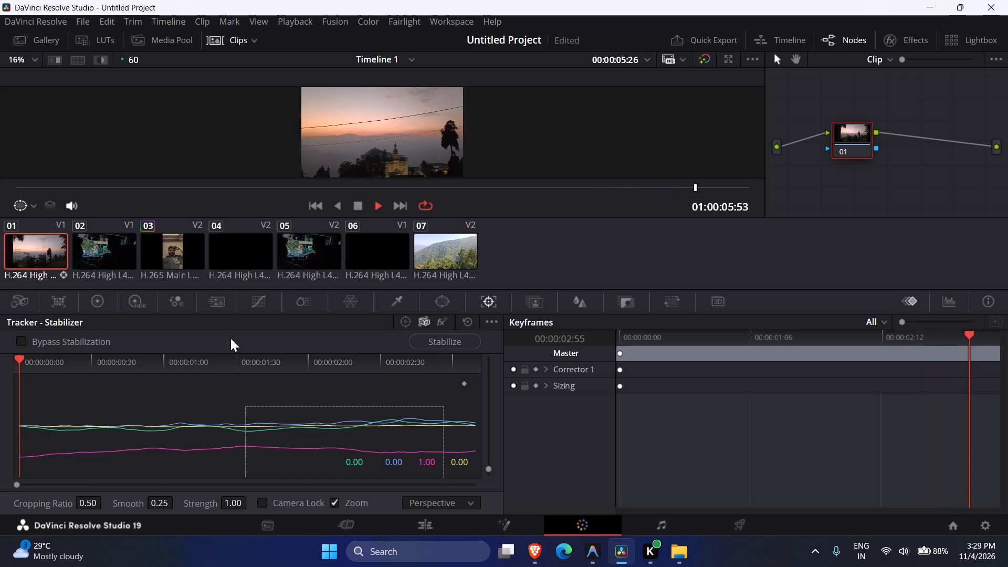
Look through the window tracker and clear the sunset clip's tracking data in the FX tracker.
click(407, 326)
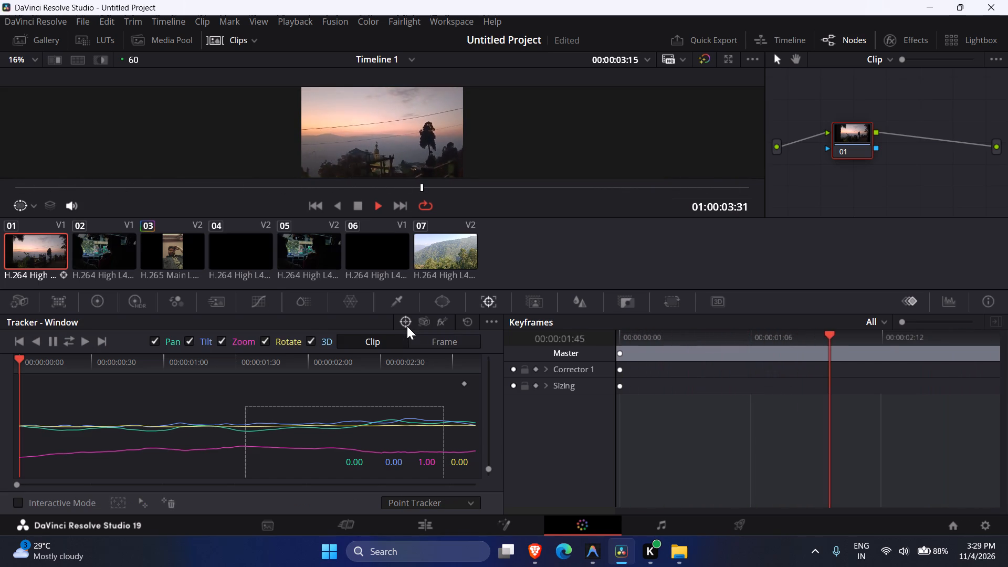
click(407, 326)
click(426, 325)
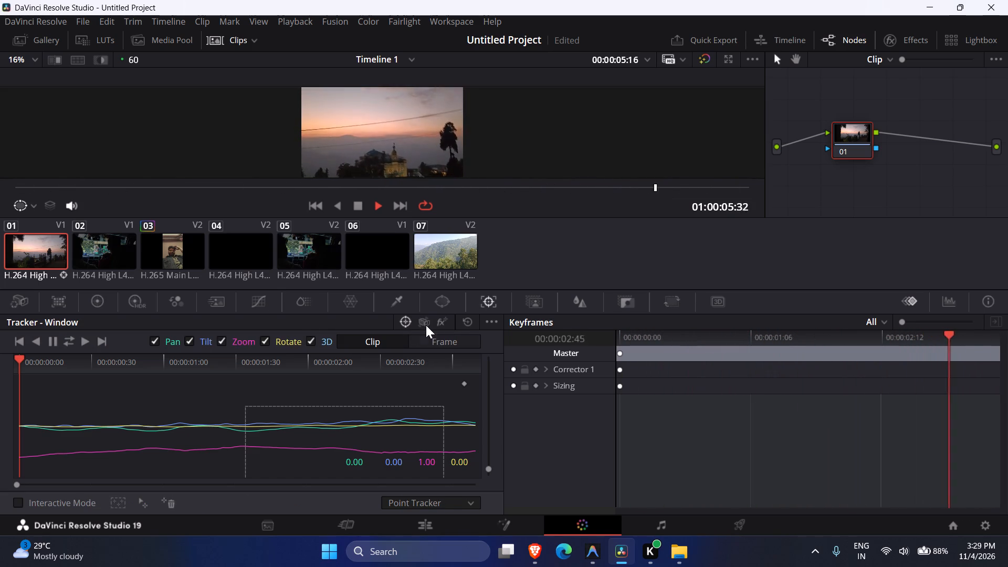
click(437, 324)
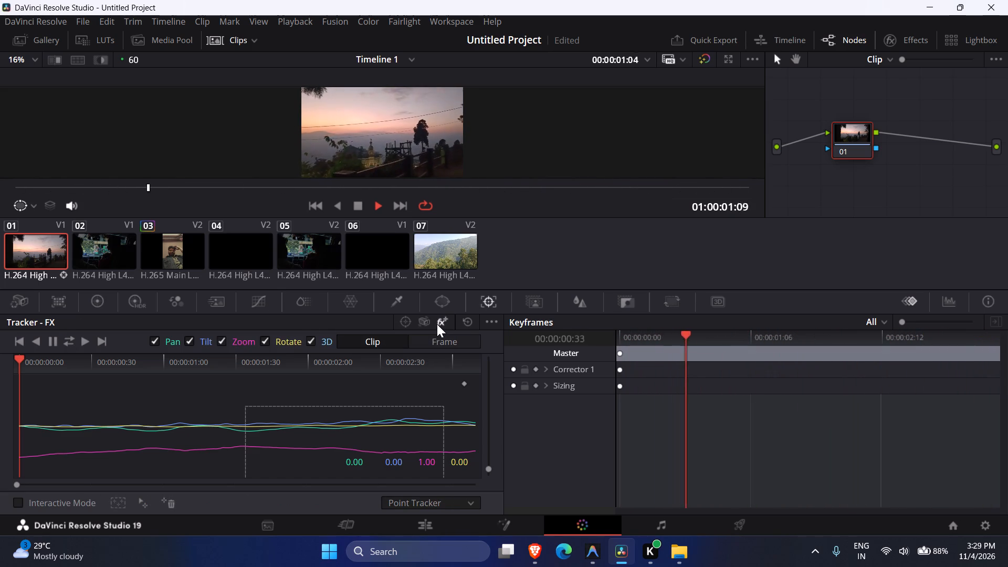
click(464, 320)
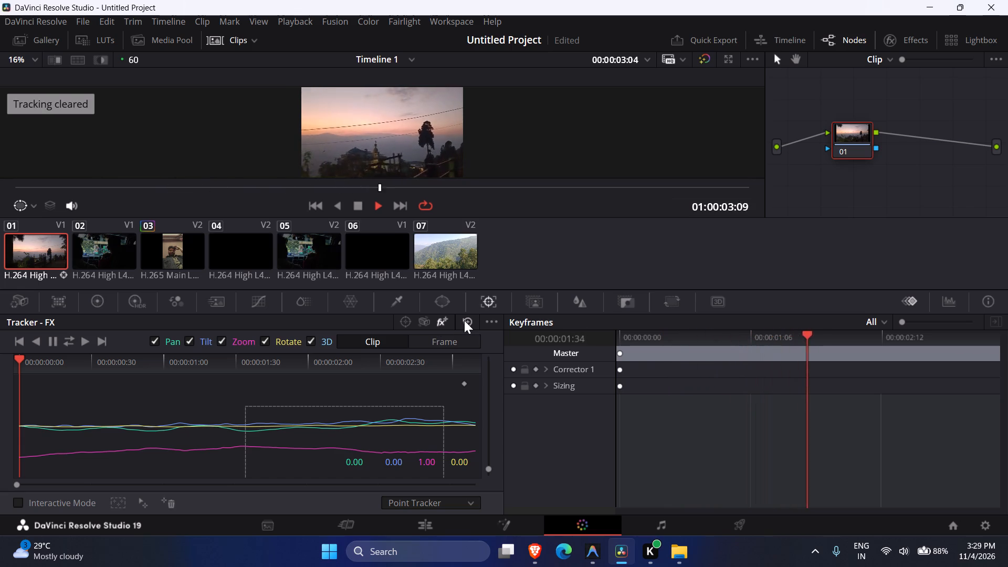
Return to the Stabilizer, stop playback at 01:00:00:25 and stabilize the sunset clip again.
click(417, 323)
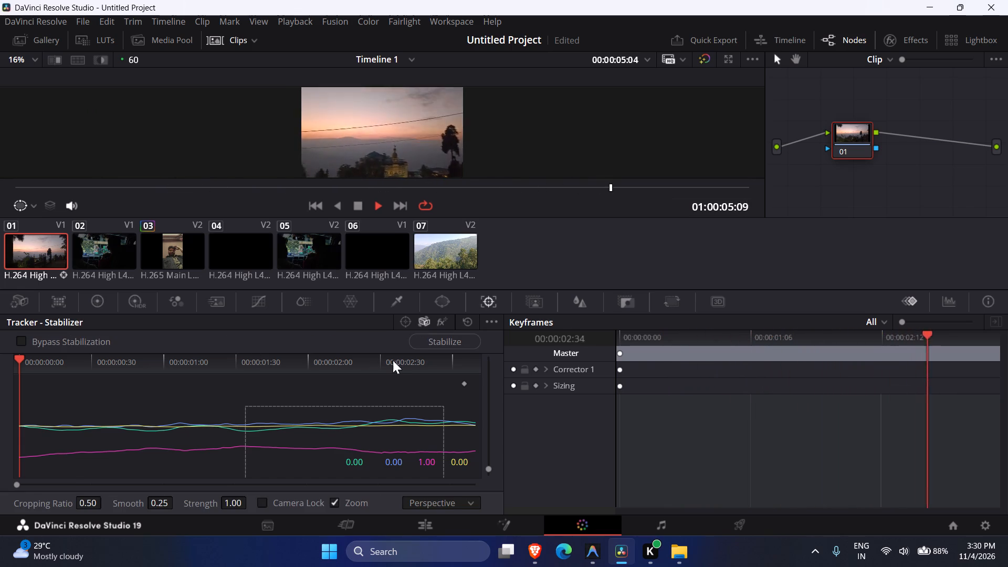
key(space)
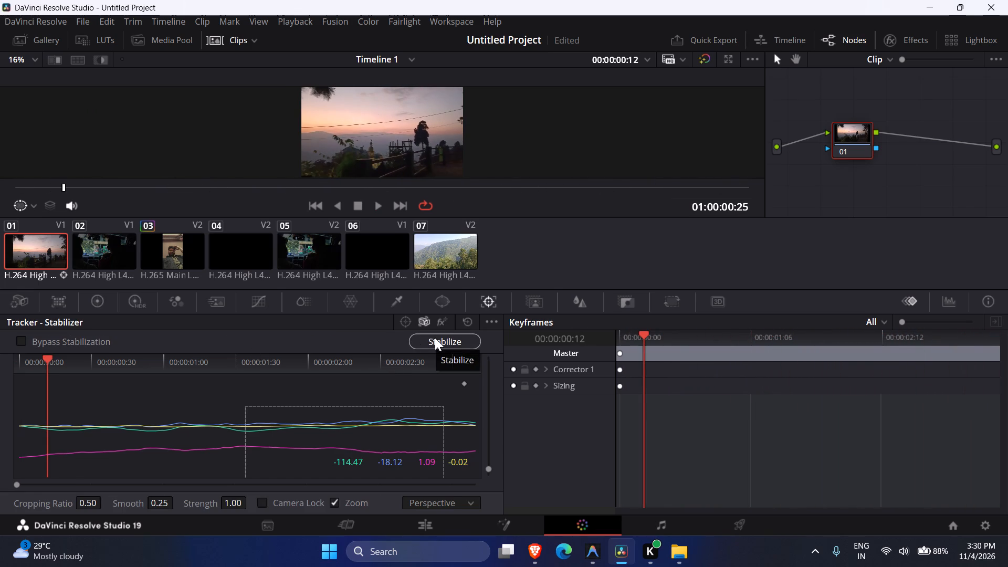
click(465, 345)
Select clip 02 with the car interior, play it briefly to 01:00:07:12 and stabilize it in Perspective mode.
click(102, 248)
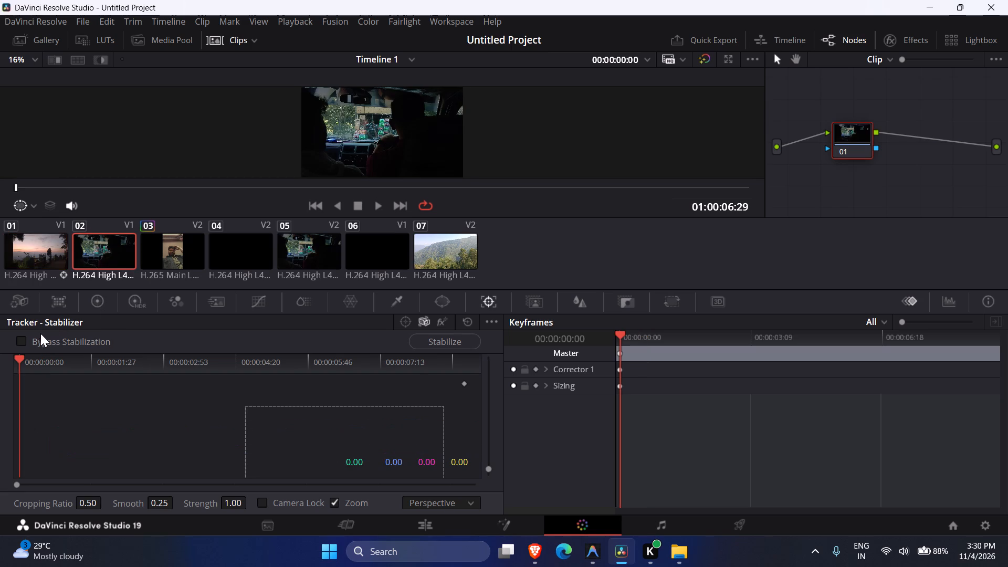
drag(43, 361, 0, 362)
key(space)
key(space)
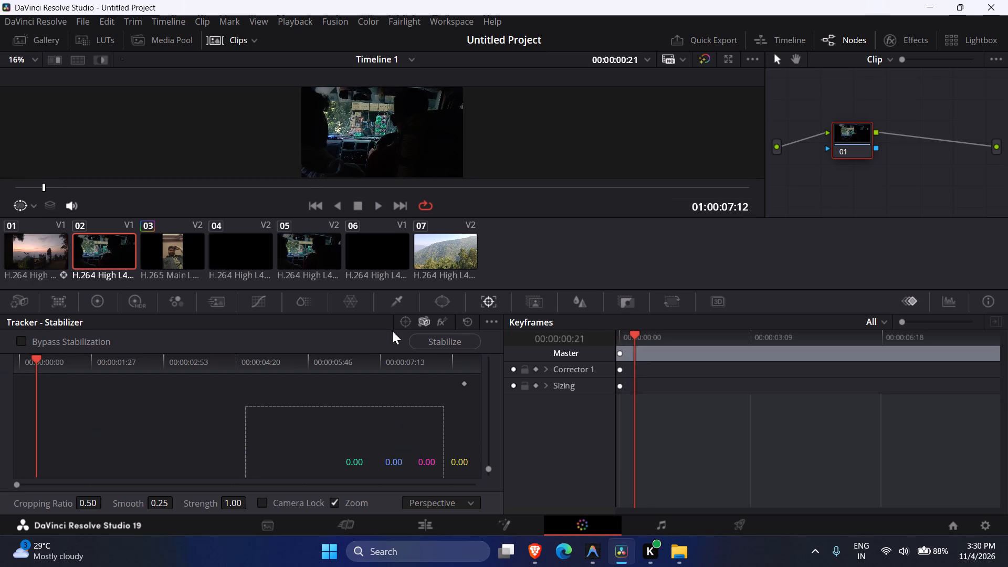
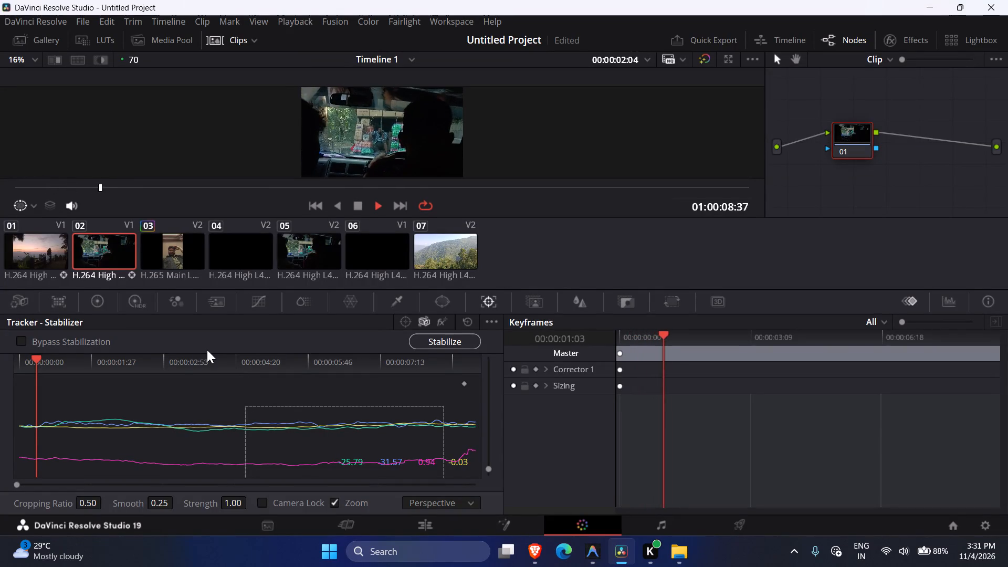
Select portrait clip 03, switch its on-screen viewer overlay to Off and play the clip without the mask outline.
click(154, 255)
key(space)
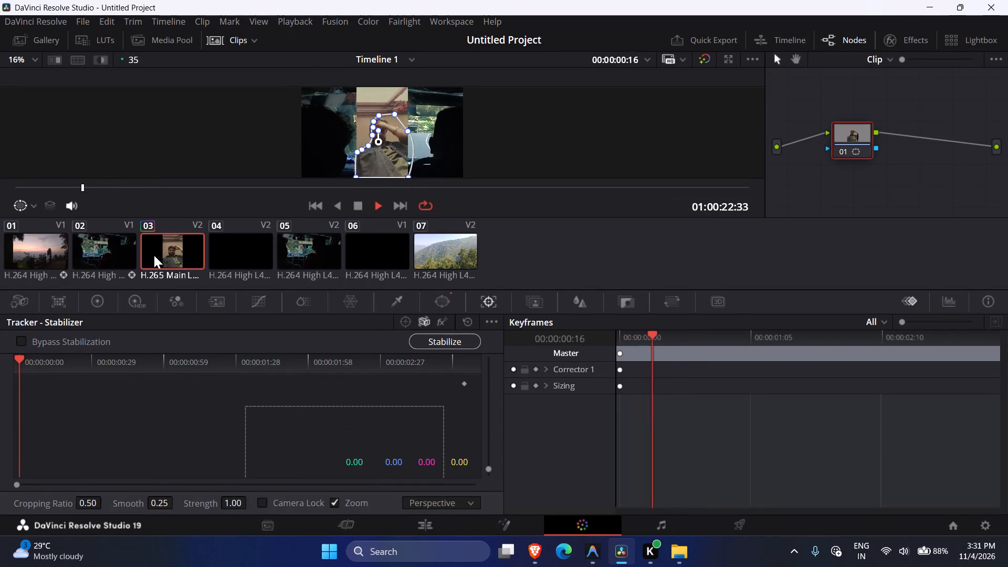
key(space)
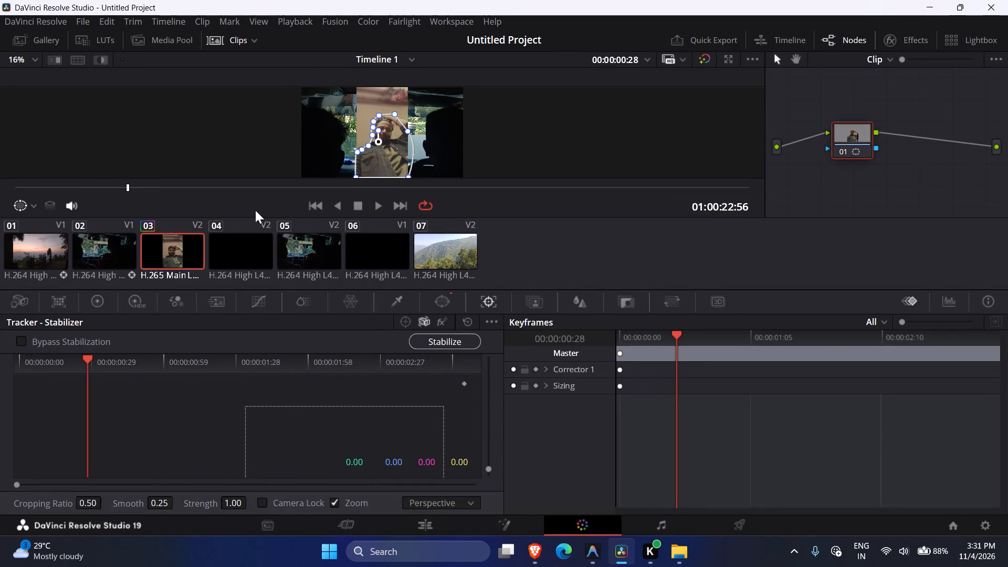
click(15, 203)
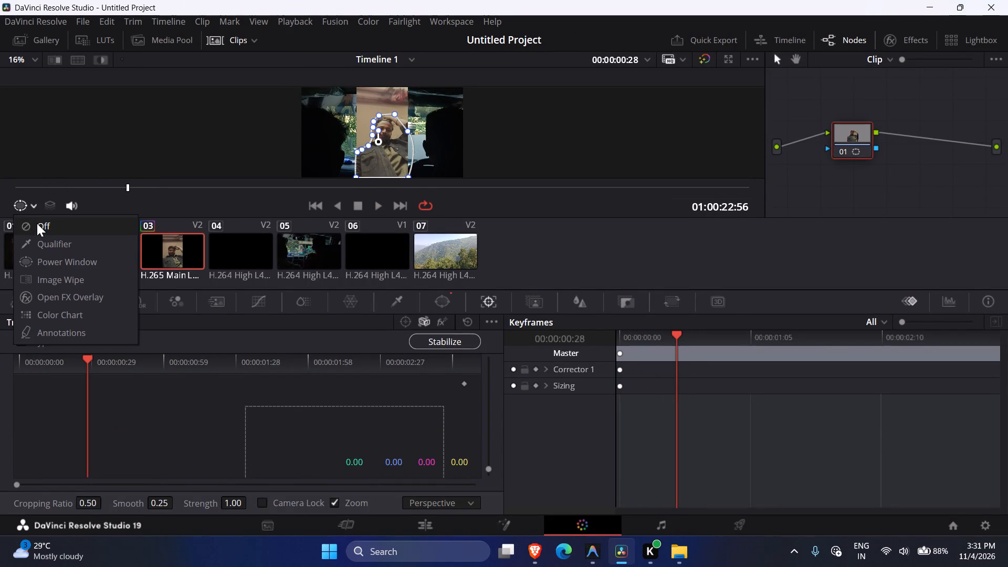
click(37, 223)
key(space)
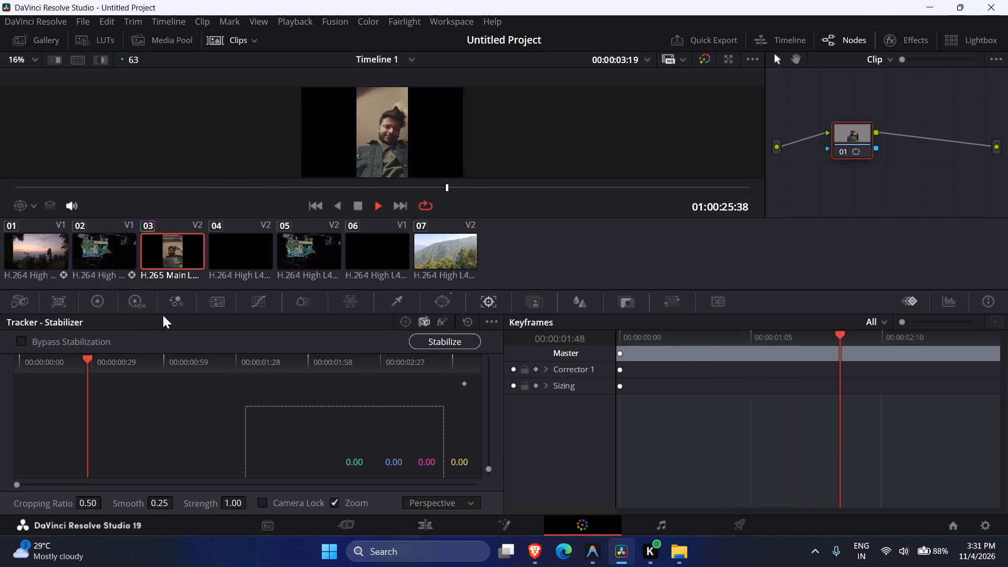
key(space)
Select clip 04 of the people walking, preview it, return to 01:00:31:37 and stabilize it in Perspective mode.
click(234, 253)
key(space)
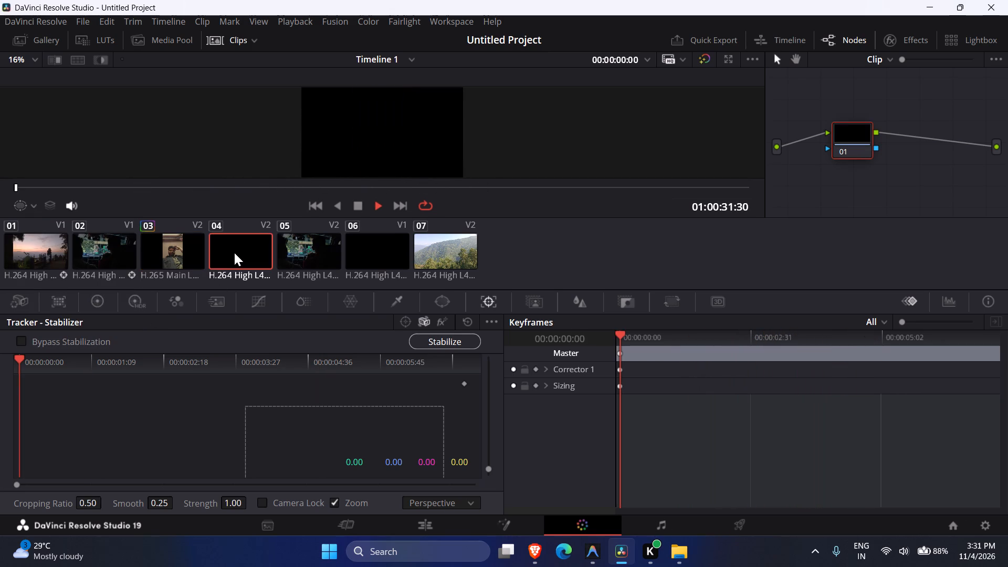
key(space)
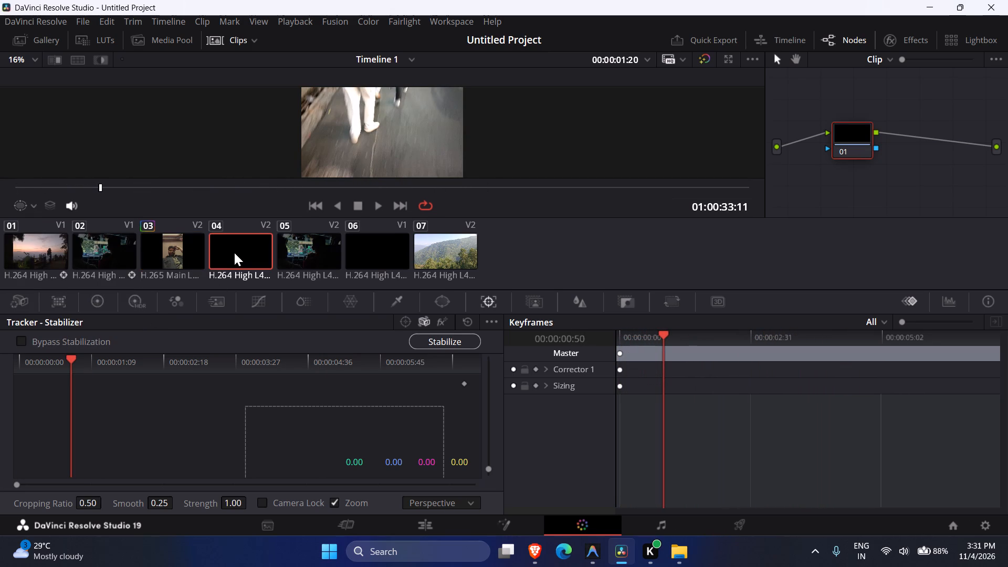
drag(70, 358, 23, 358)
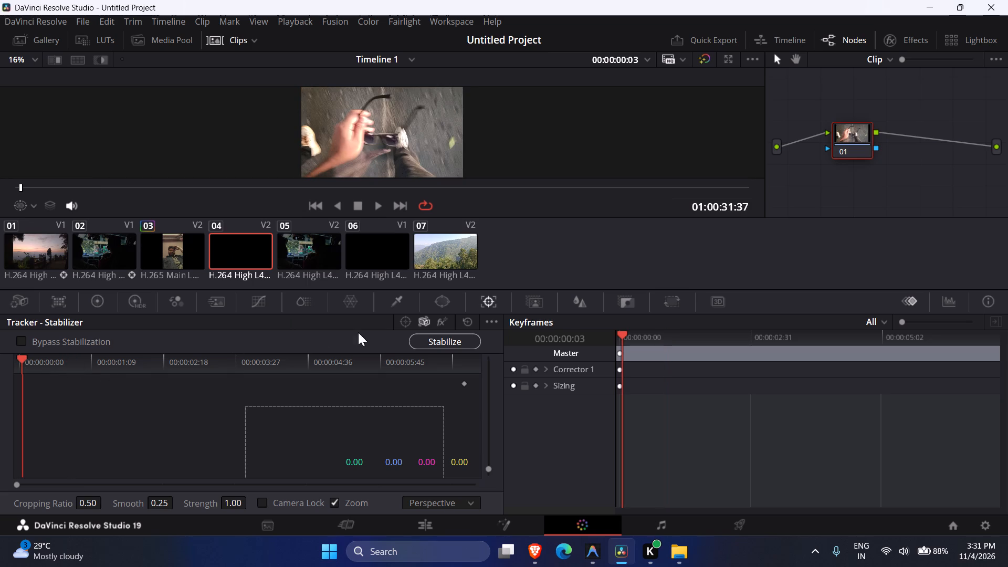
click(416, 339)
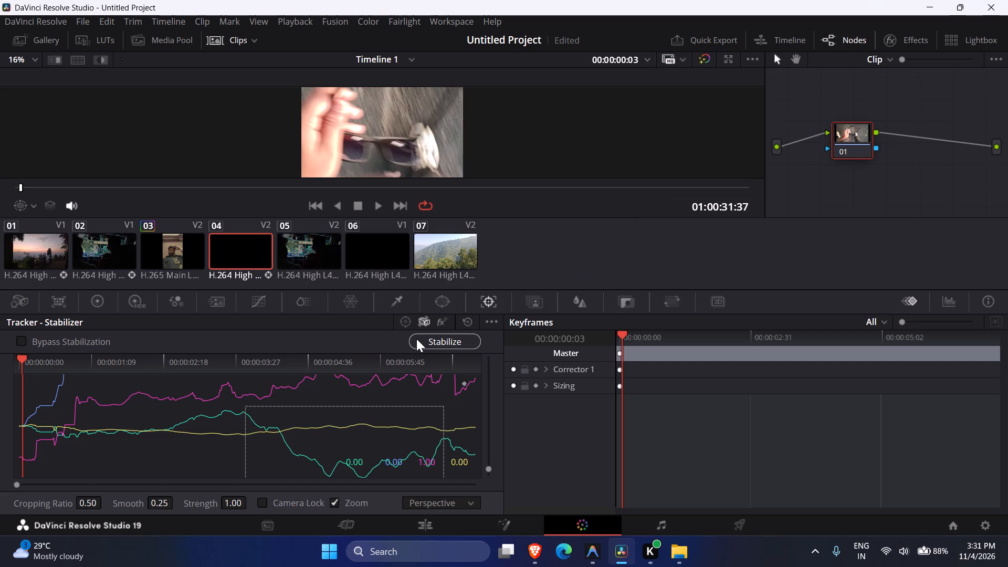
Play stabilized clip 04 and compare it with the original framing by briefly bypassing the stabilization.
key(space)
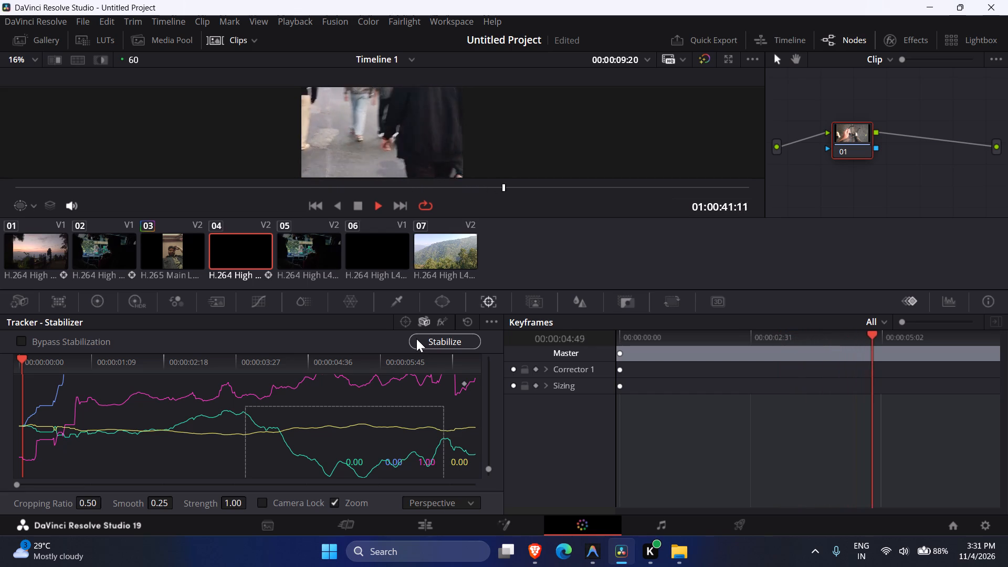
key(space)
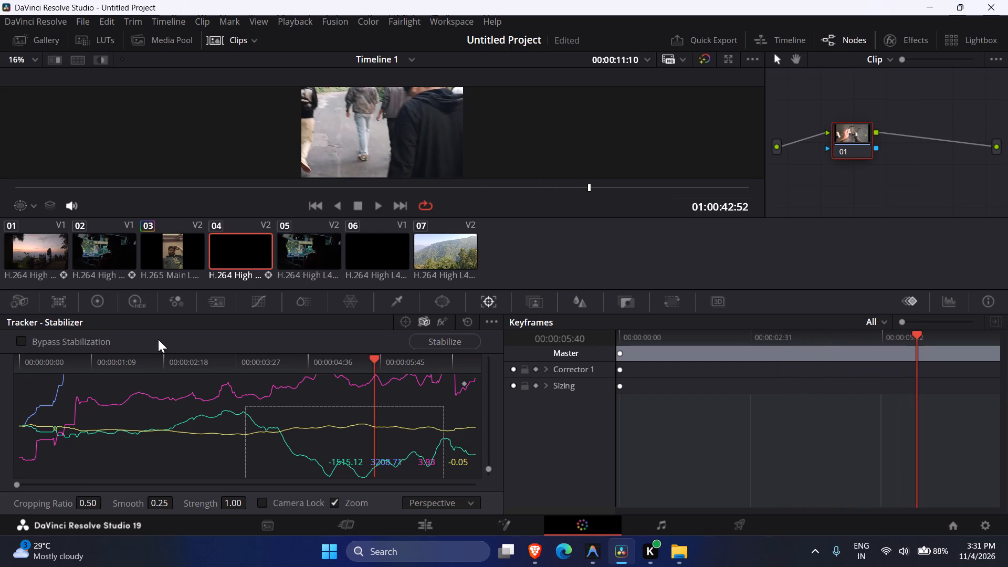
click(21, 342)
click(21, 342)
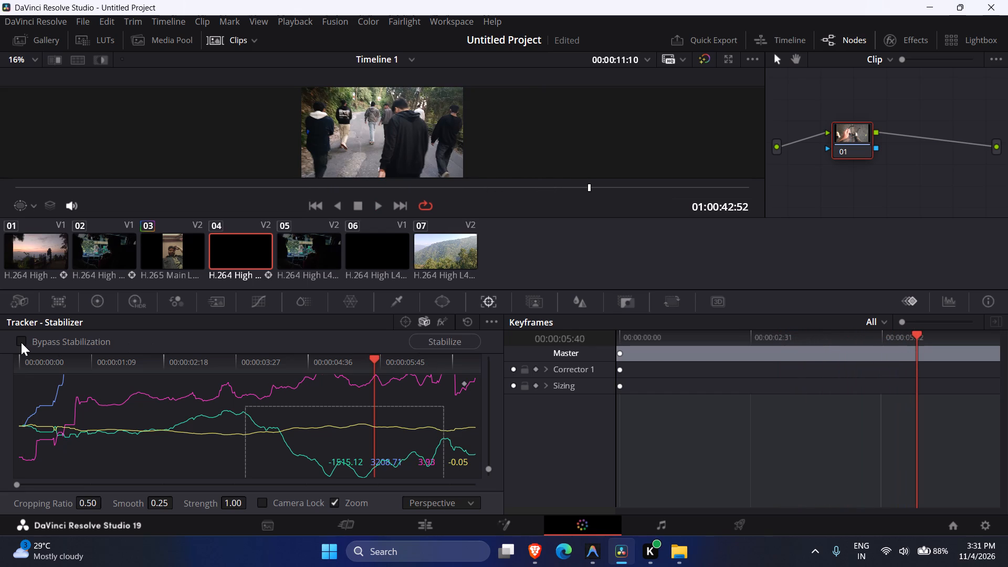
drag(386, 86, 383, 149)
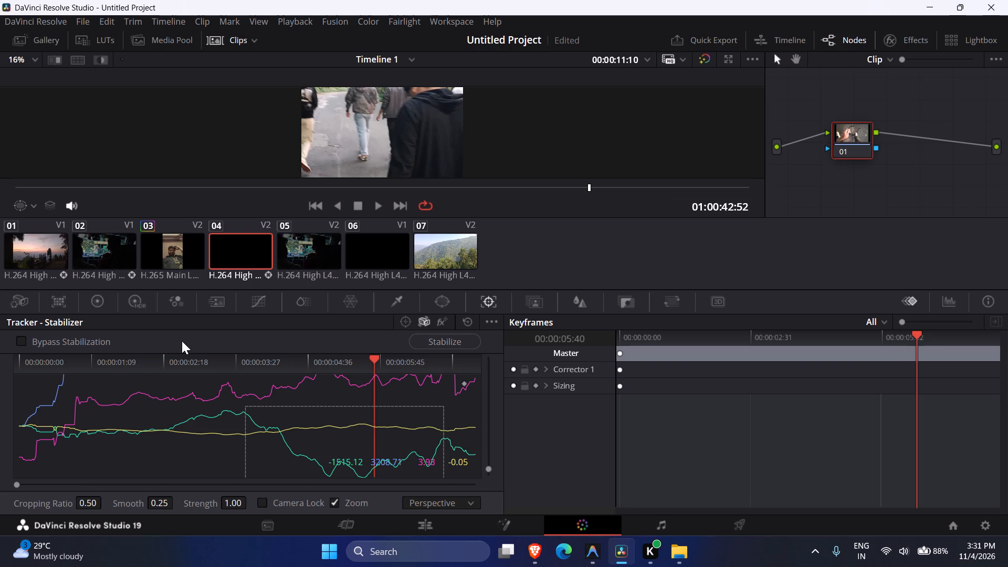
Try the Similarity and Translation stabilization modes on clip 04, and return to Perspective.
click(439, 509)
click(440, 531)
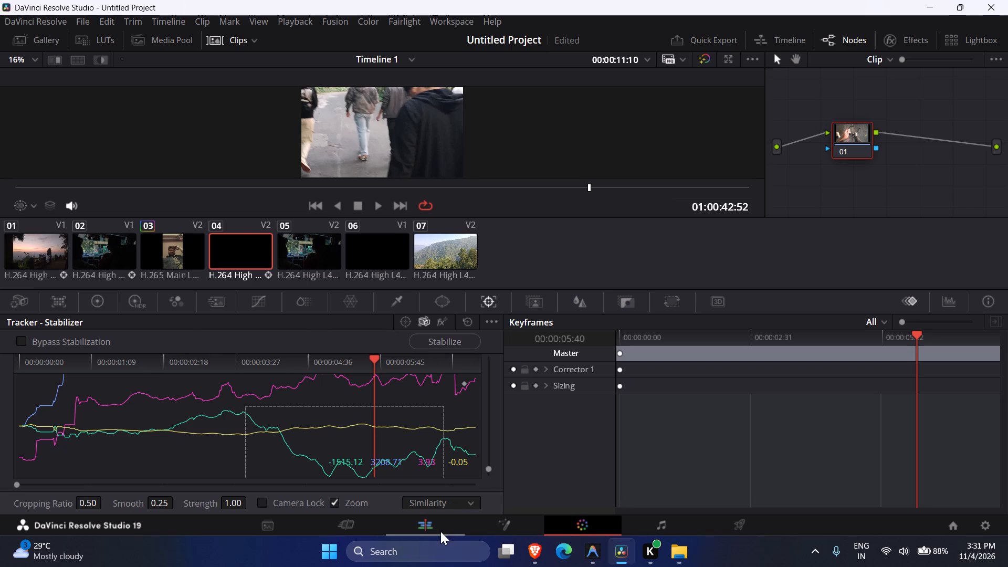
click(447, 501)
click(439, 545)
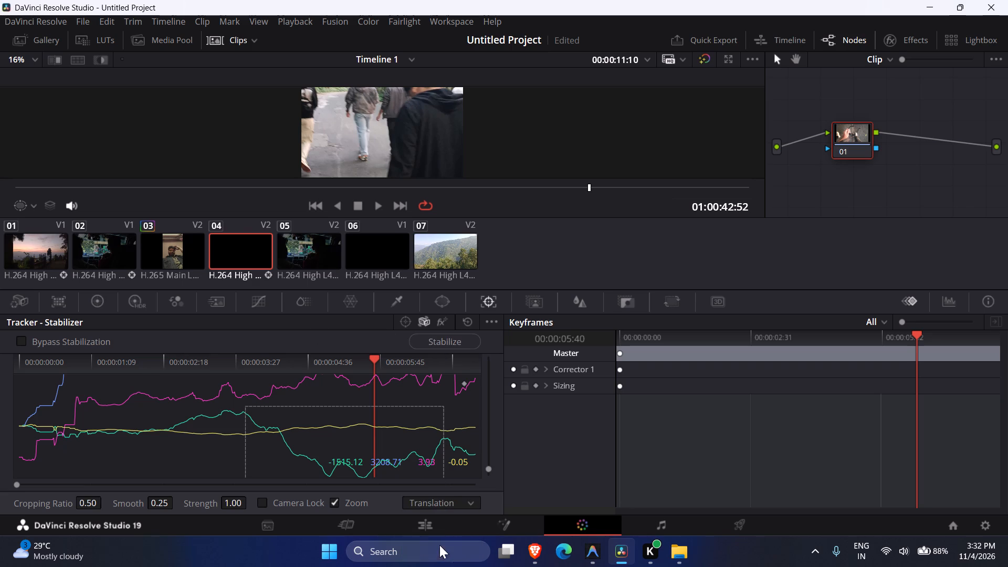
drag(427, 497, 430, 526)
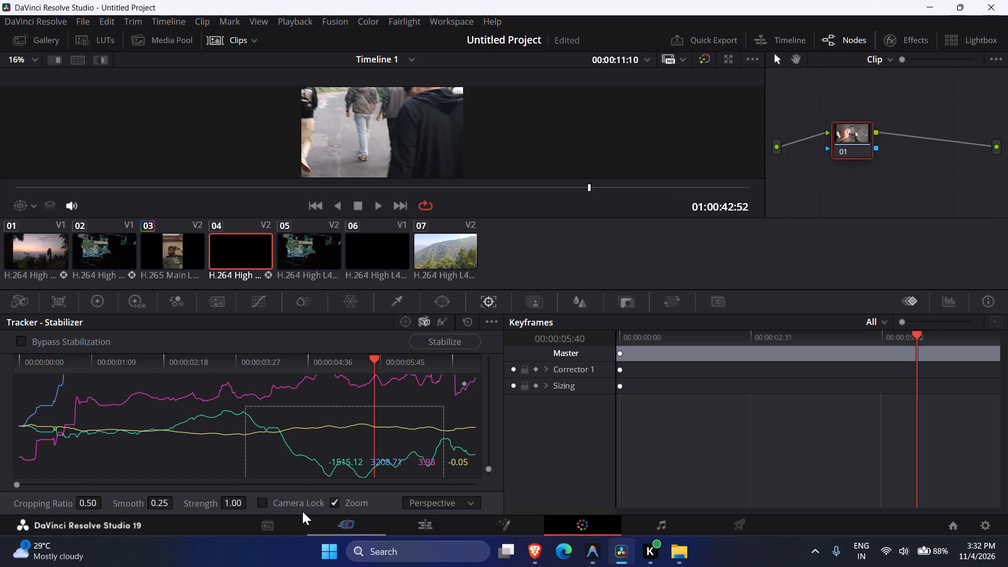
Set clip 04's Cropping Ratio to 0.25 and Strength to 0.82, and stabilize it again, including from its first frame.
drag(86, 505, 41, 502)
drag(93, 505, 74, 505)
drag(161, 506, 160, 506)
drag(160, 506, 117, 507)
drag(232, 507, 220, 508)
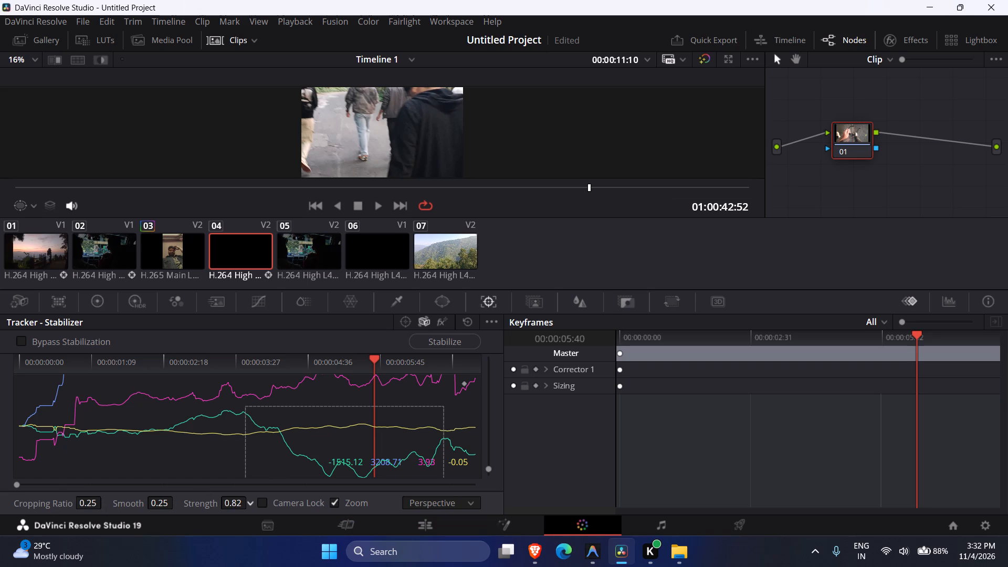
drag(220, 508, 220, 508)
click(436, 349)
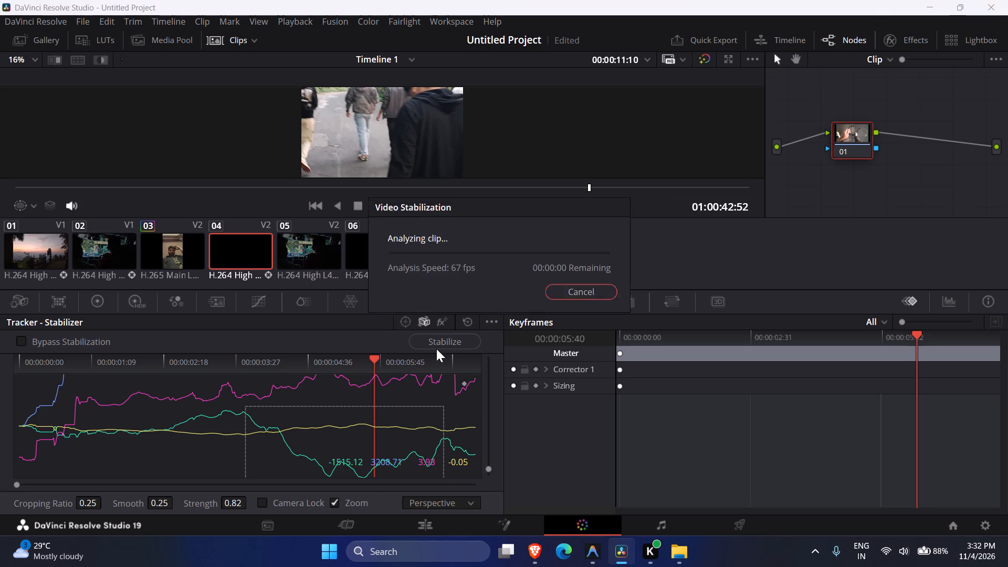
drag(44, 374, 0, 374)
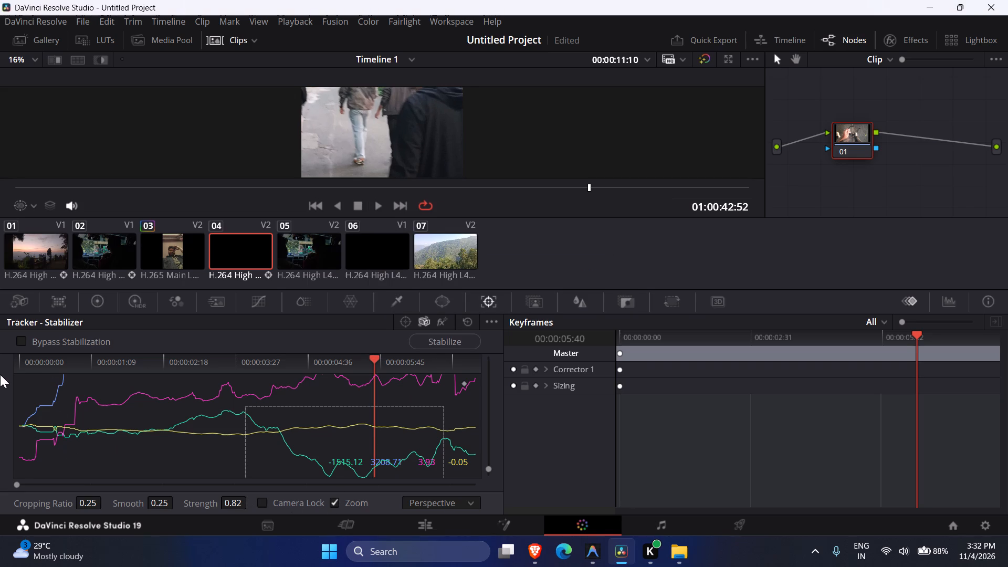
drag(0, 374, 0, 374)
click(438, 345)
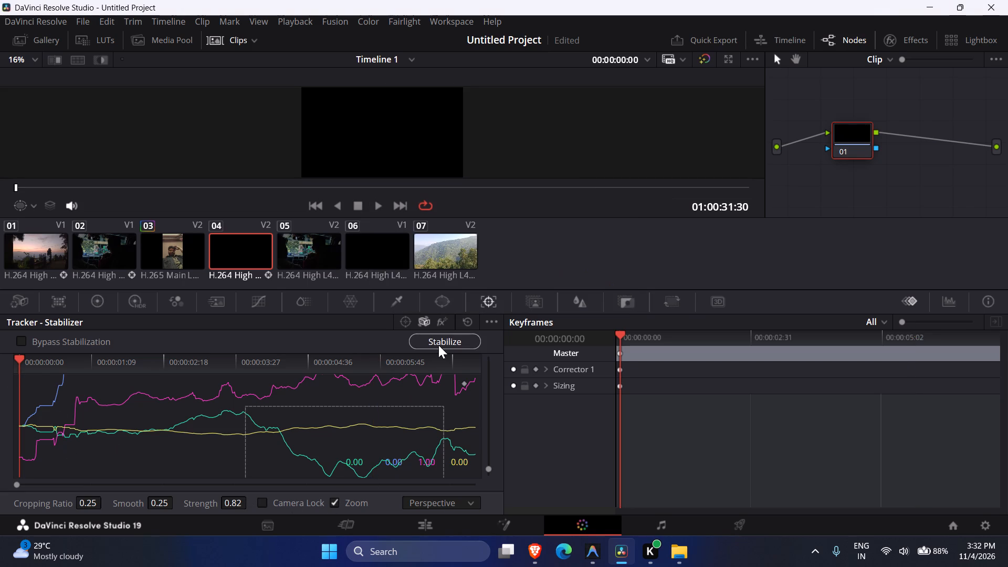
Play clip 04 and replay its opening to check the adjusted stabilization.
key(space)
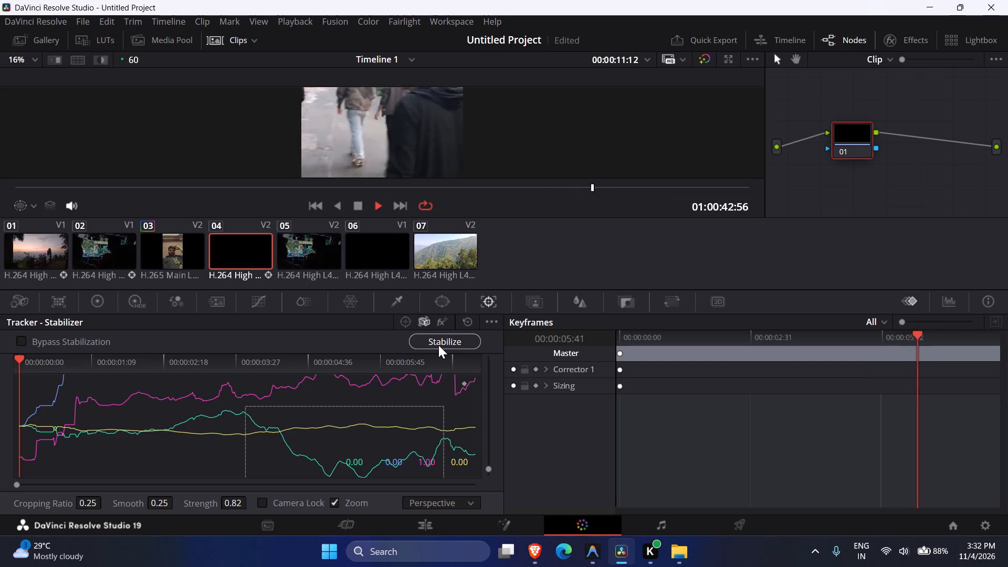
key(space)
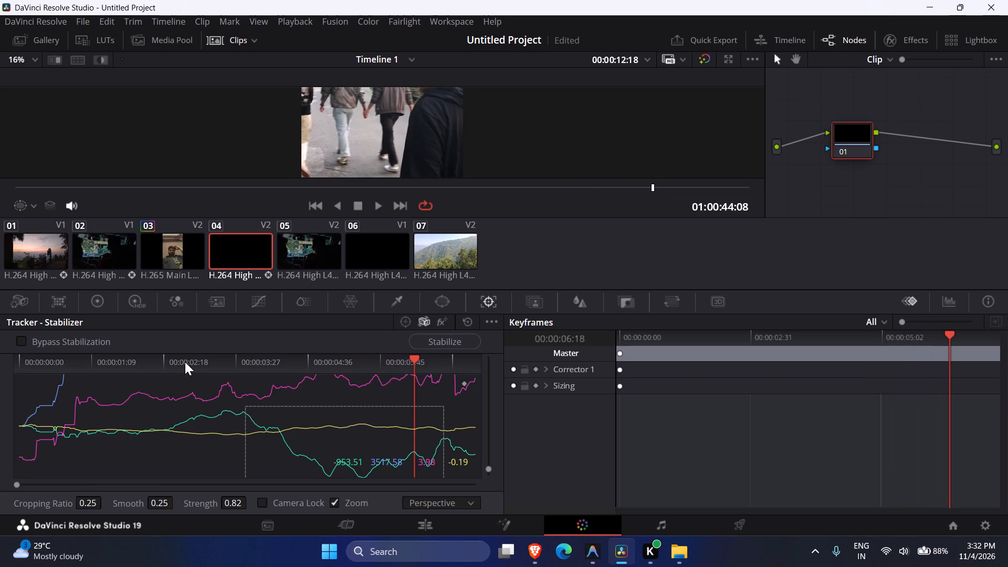
drag(35, 354, 0, 360)
key(space)
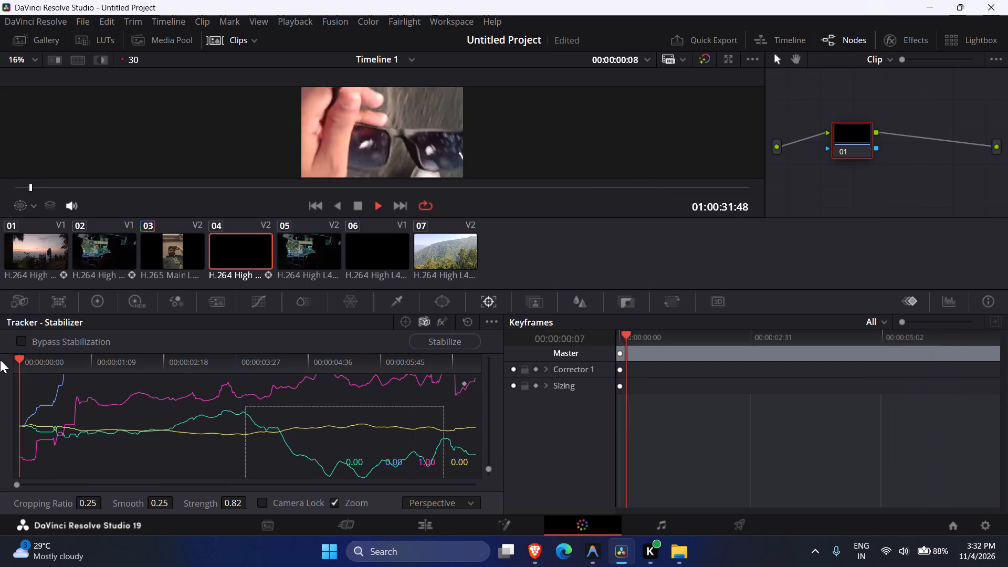
key(space)
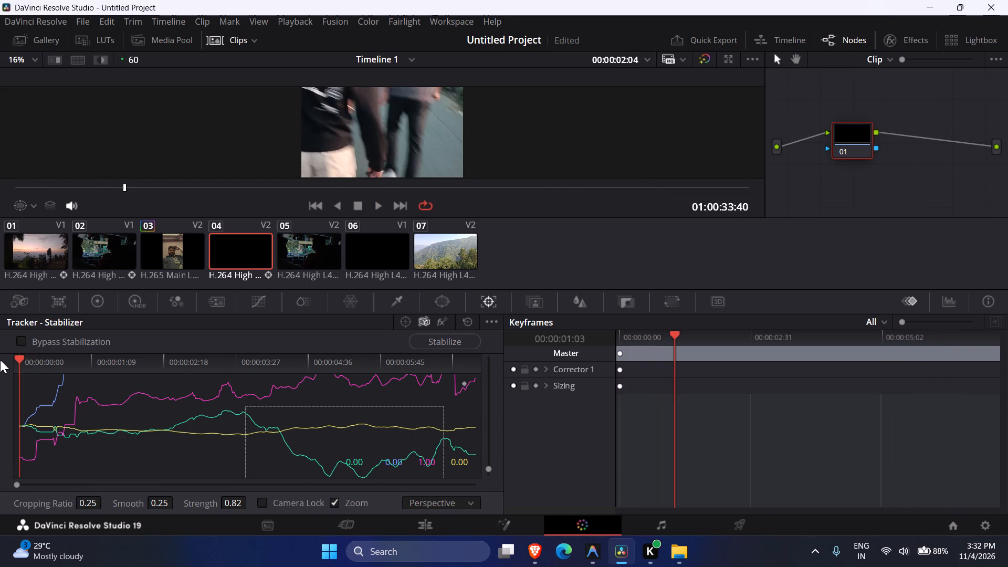
Turn off stabilization Zoom for clip 04 and play it from the first frame to check the full framing.
click(339, 506)
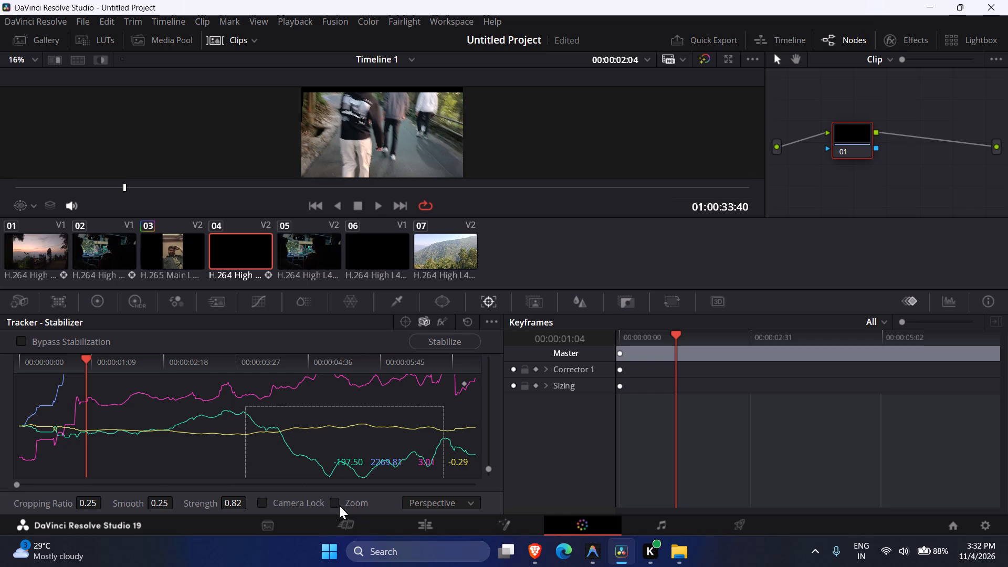
drag(59, 369, 0, 364)
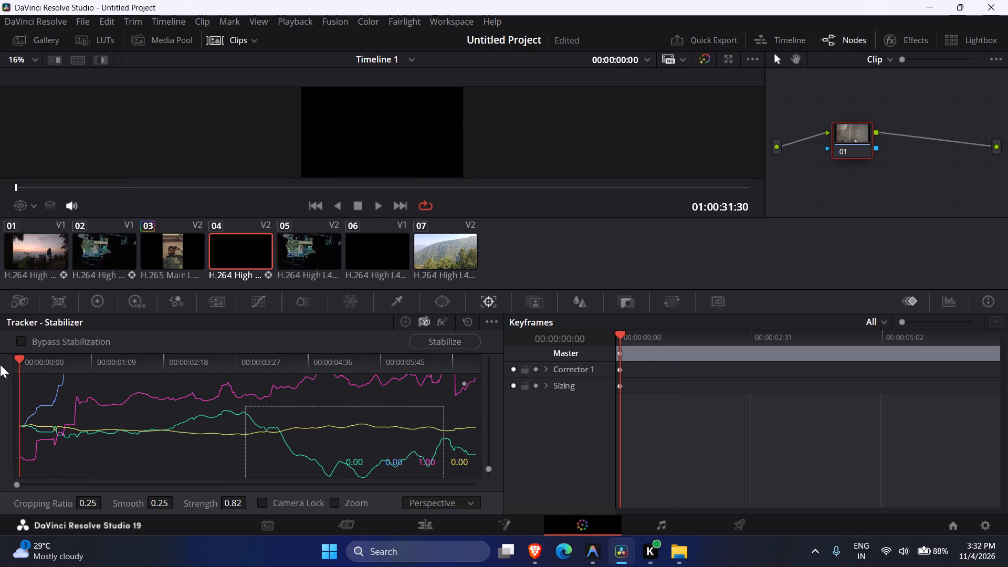
key(space)
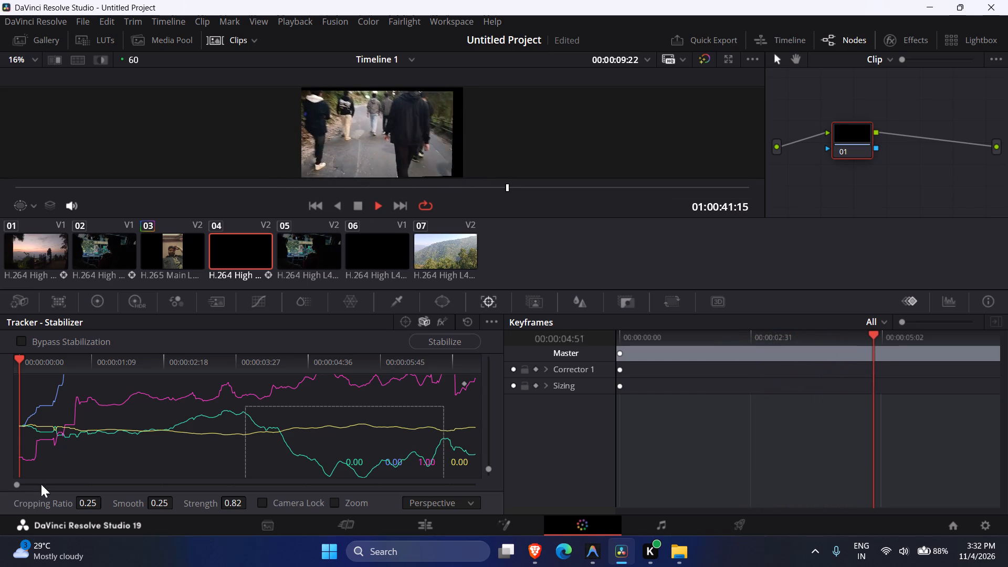
ctrl+scroll(355, 115, up, 2)
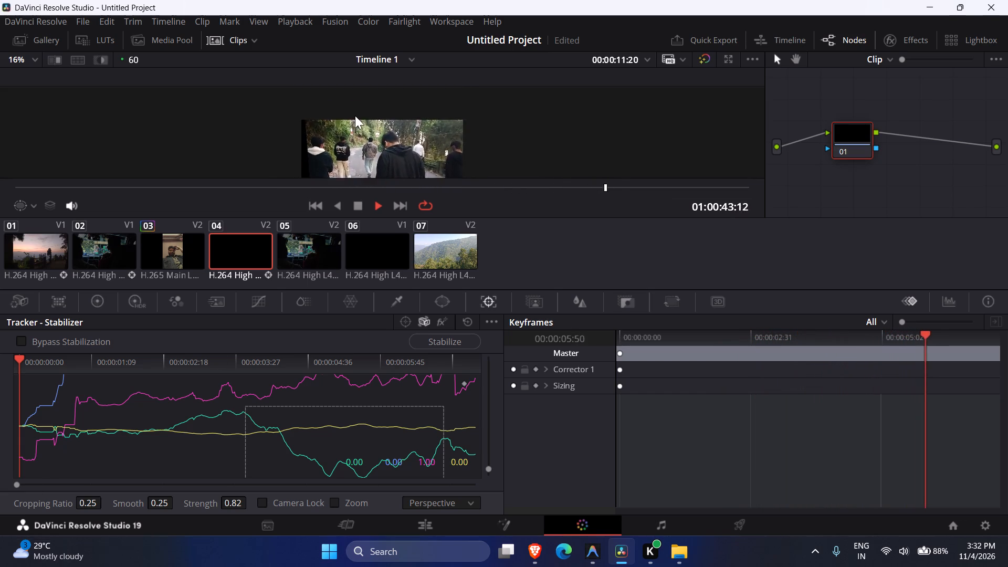
ctrl+scroll(355, 115, up, 1)
ctrl+scroll(355, 115, down, 3)
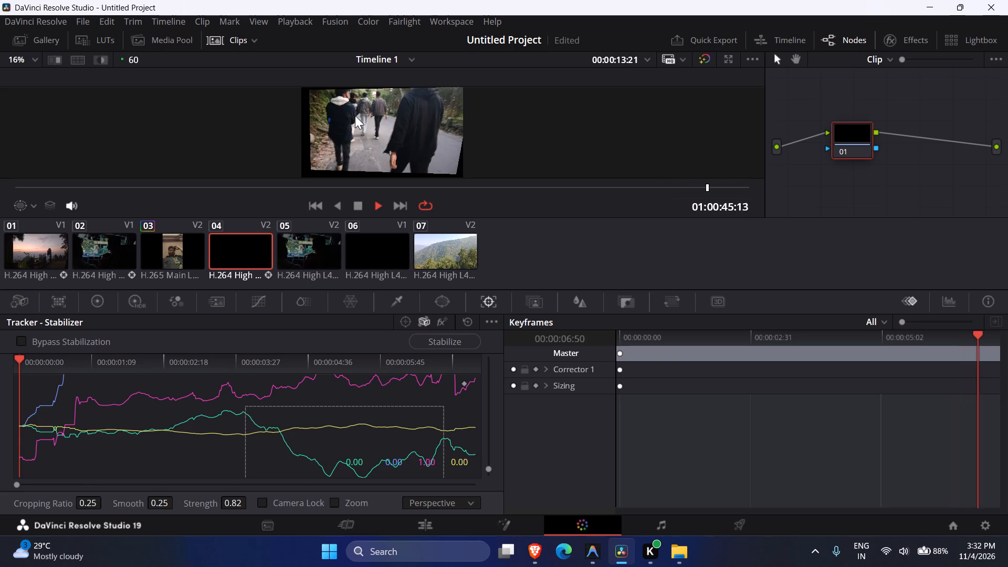
ctrl+scroll(355, 115, up, 1)
ctrl+scroll(355, 115, down, 1)
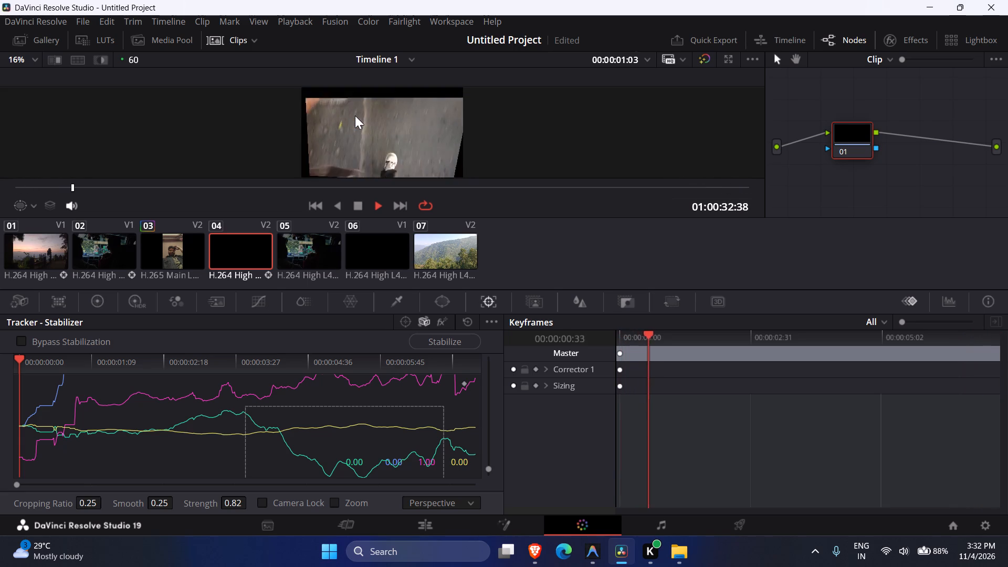
key(space)
Play clip 05 and clip 02 to compare the two car-interior shots.
double_click(294, 266)
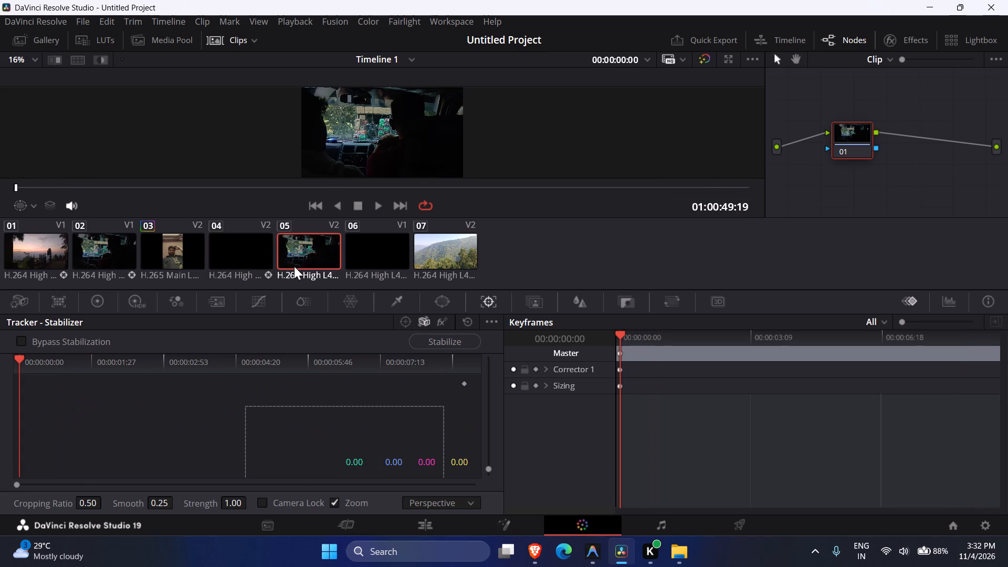
key(space)
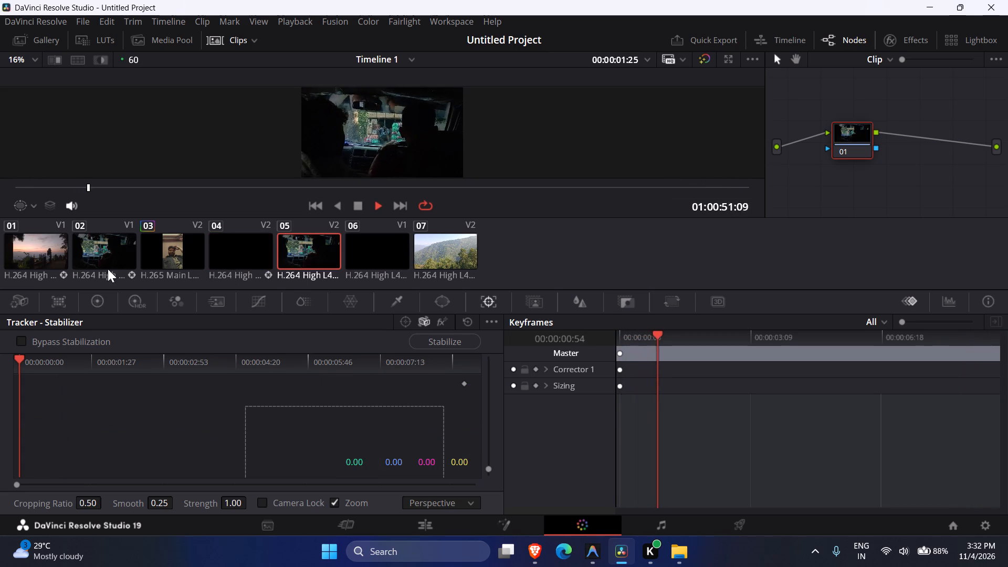
double_click(101, 253)
key(space)
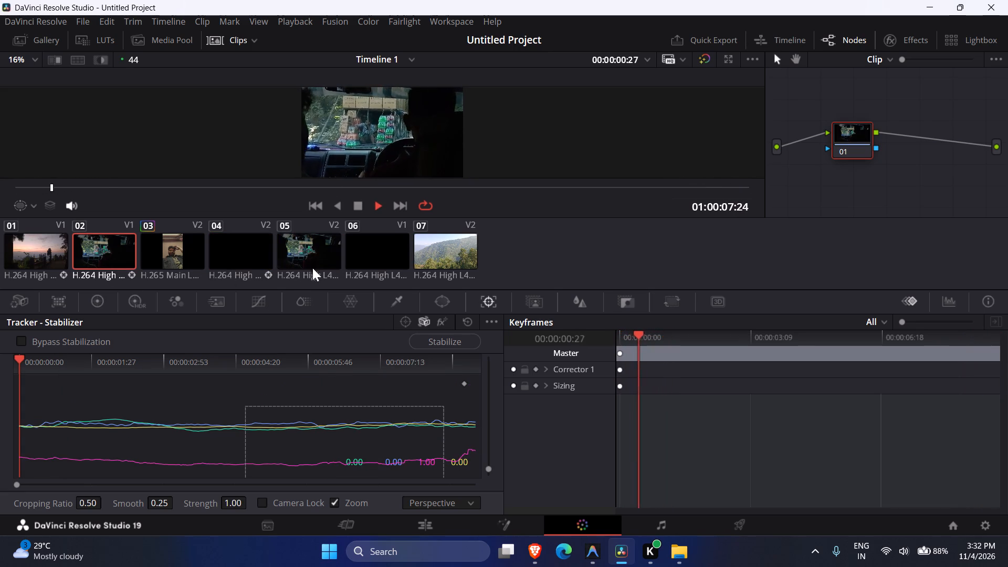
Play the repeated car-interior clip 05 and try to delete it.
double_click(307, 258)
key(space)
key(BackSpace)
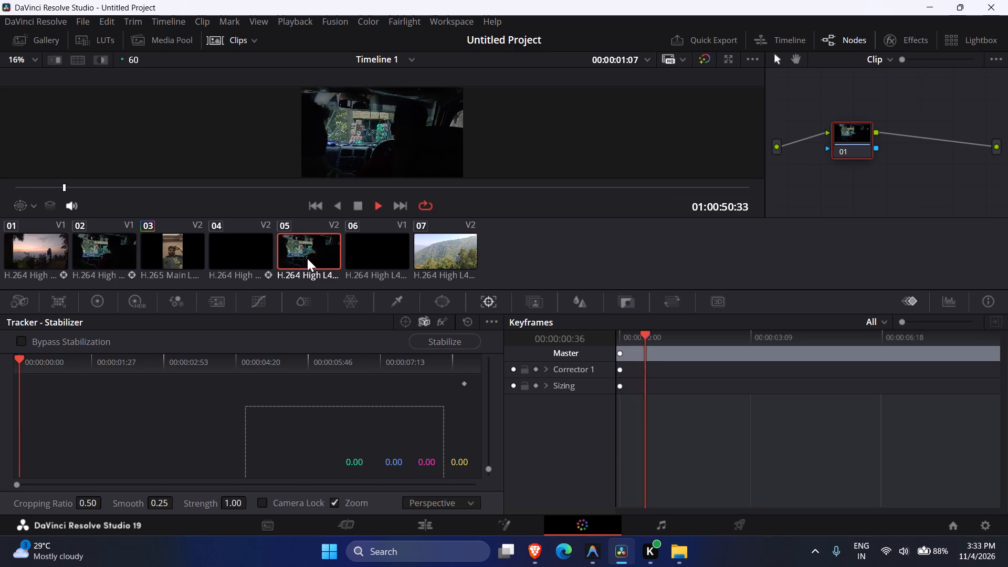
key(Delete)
double_click(355, 261)
key(space)
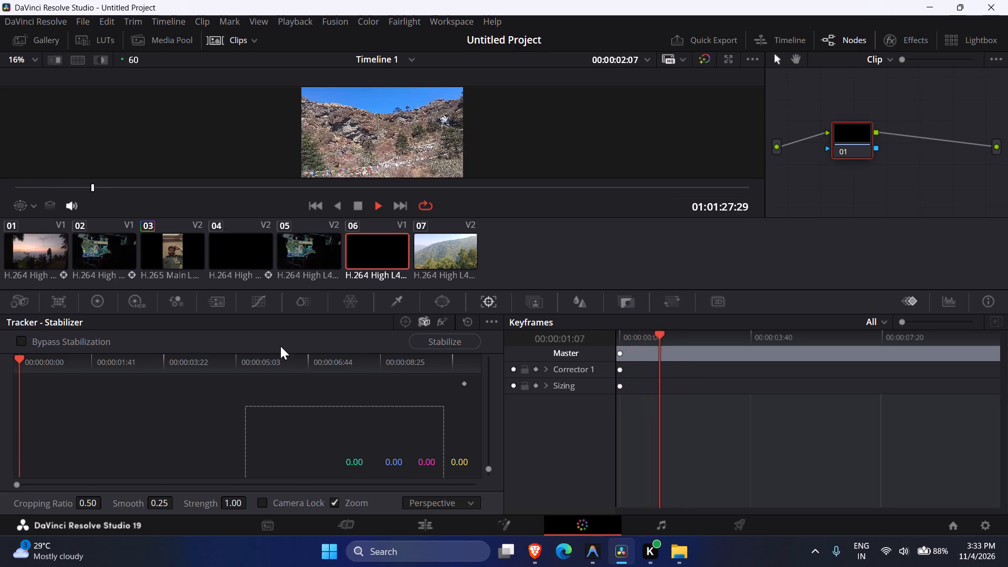
click(434, 340)
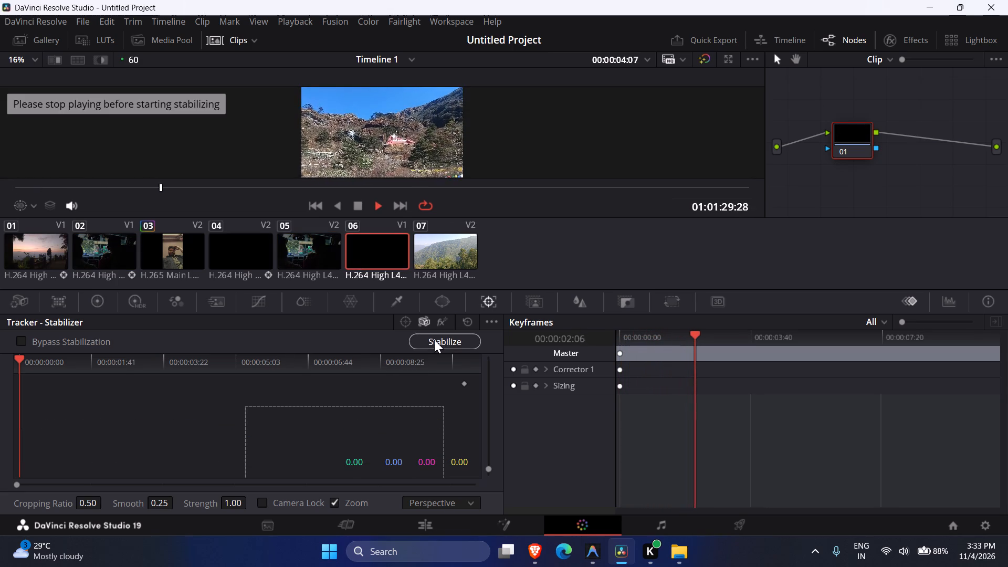
click(434, 340)
key(space)
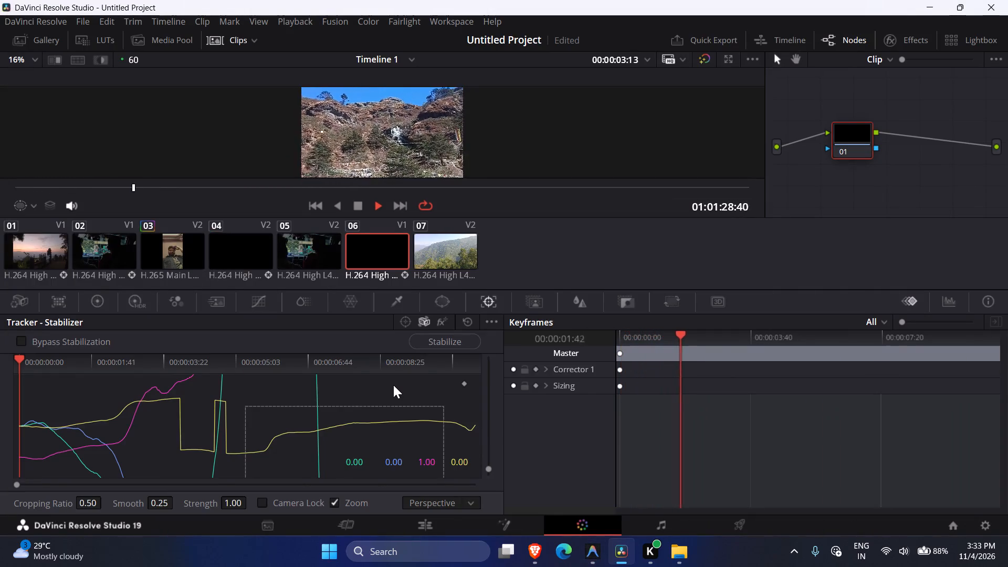
click(425, 253)
key(space)
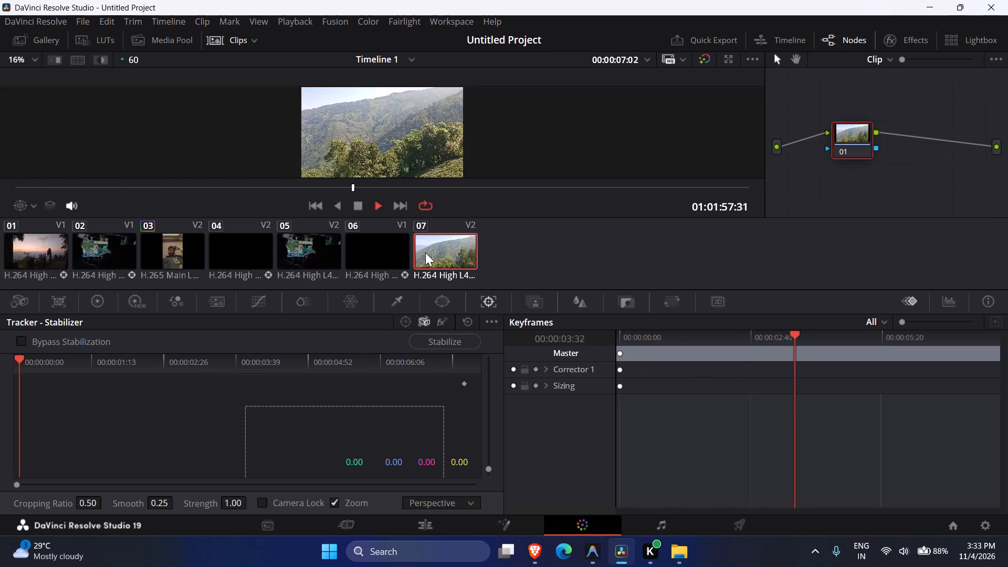
key(space)
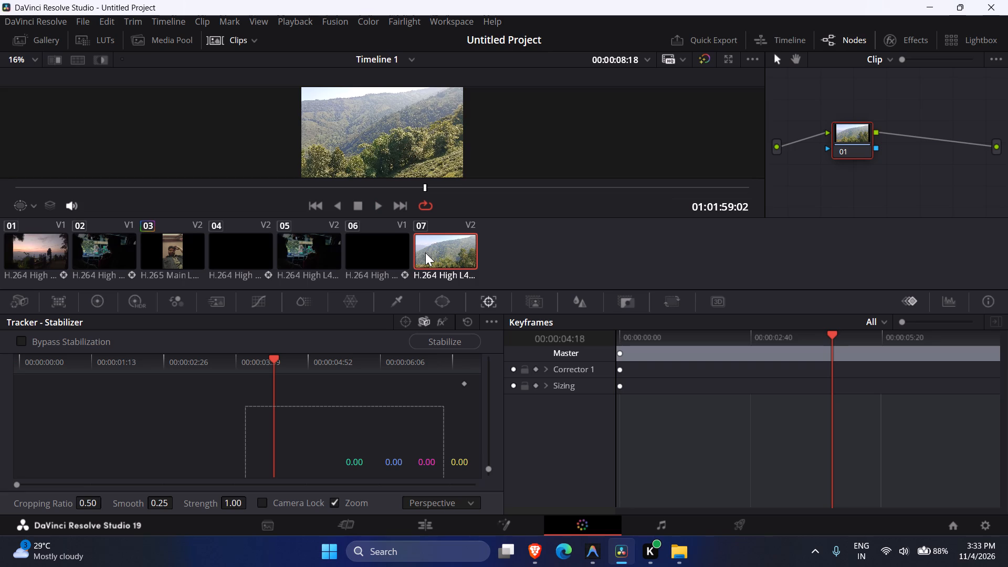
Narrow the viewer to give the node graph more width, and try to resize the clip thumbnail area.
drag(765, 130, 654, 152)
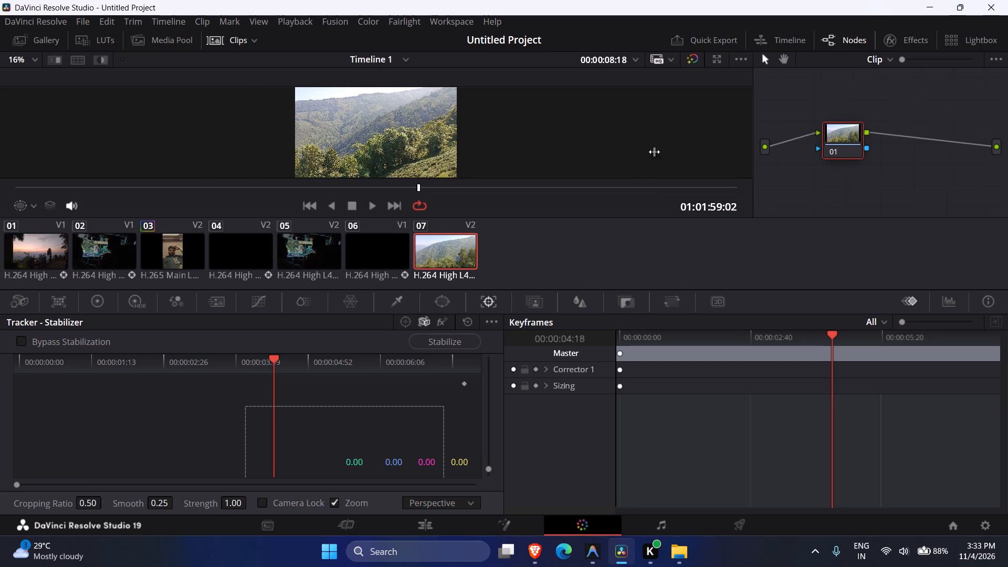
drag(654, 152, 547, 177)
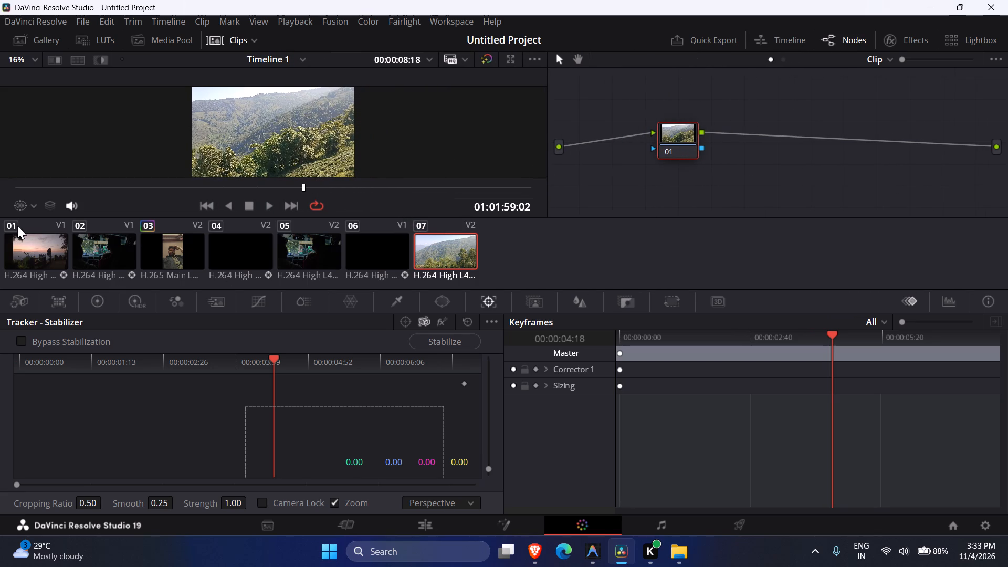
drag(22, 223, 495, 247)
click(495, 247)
Show clip 07 in the Full Page Viewer and play part of it to inspect the footage.
click(260, 24)
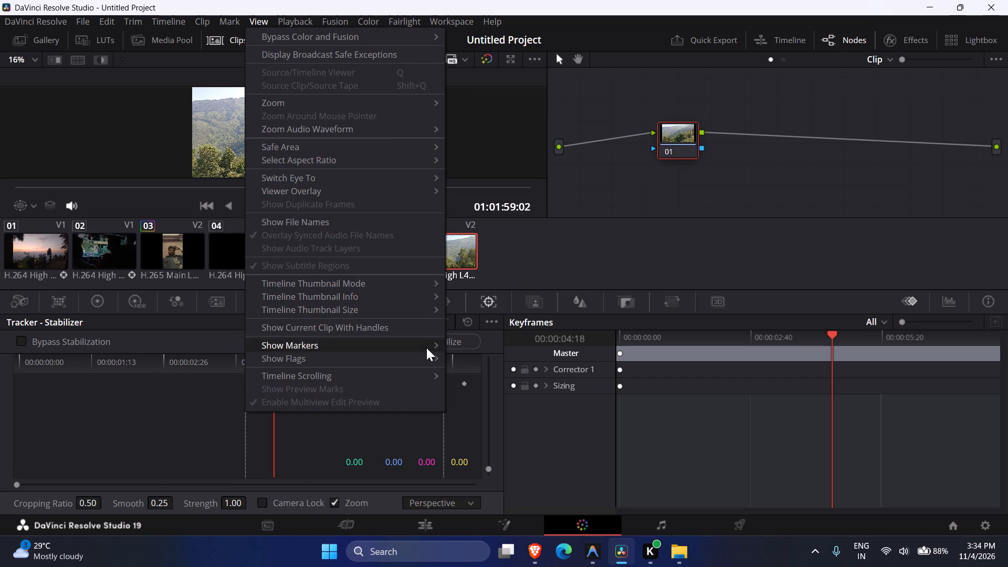
double_click(454, 15)
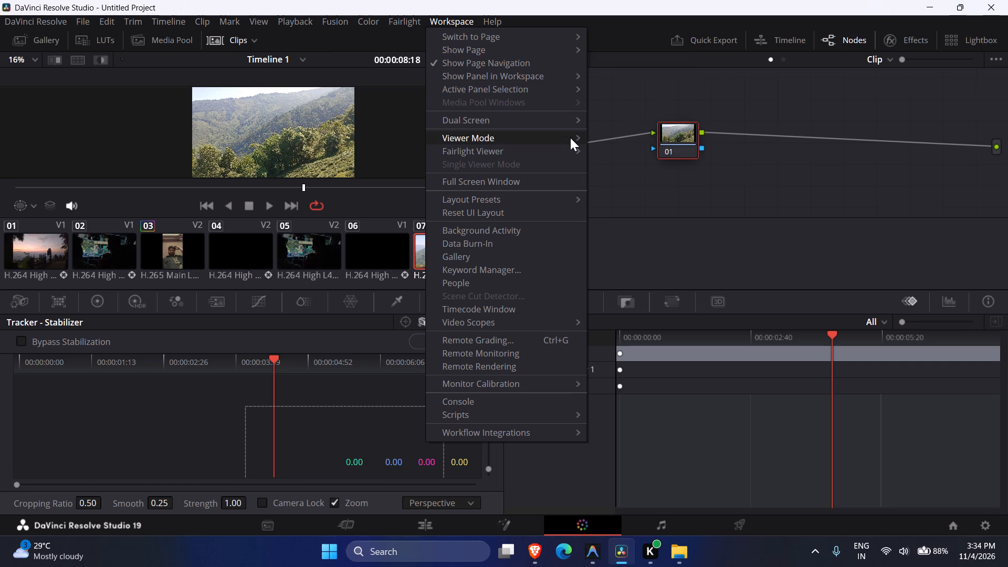
click(615, 161)
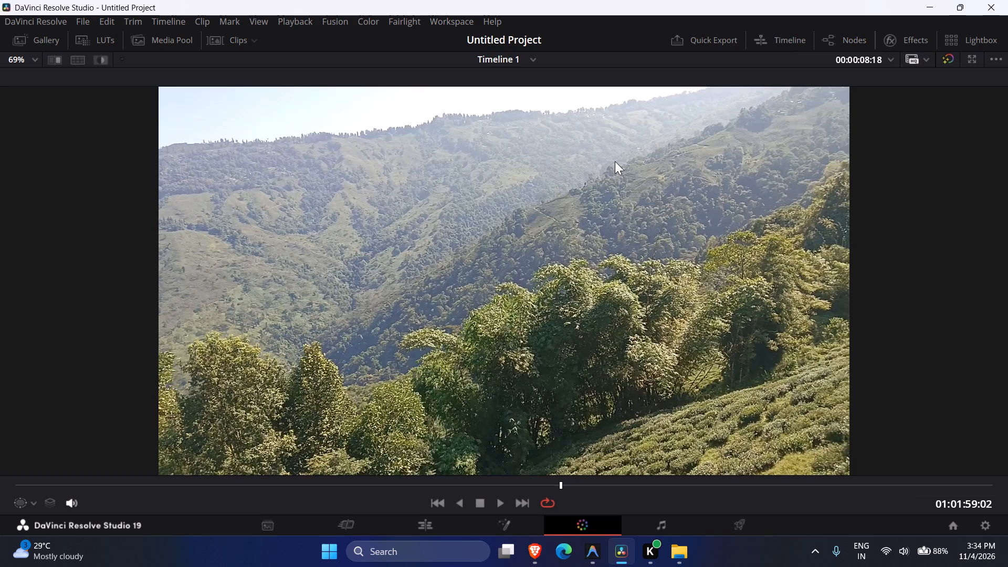
key(space)
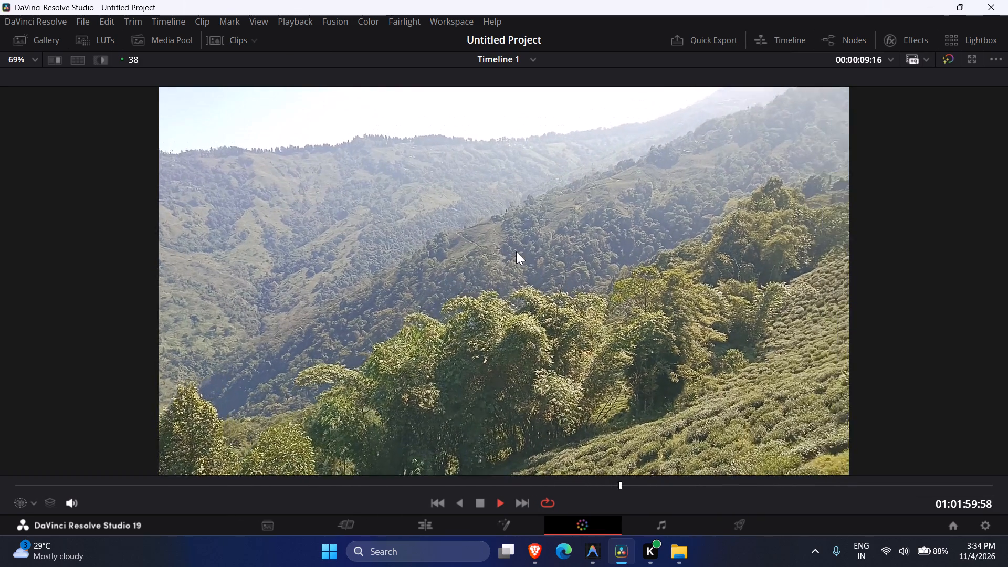
key(space)
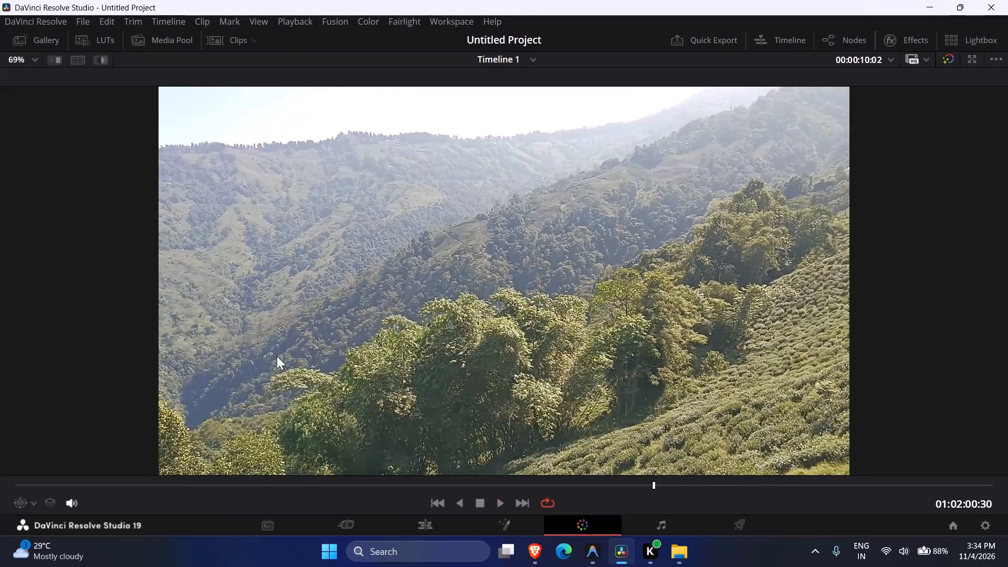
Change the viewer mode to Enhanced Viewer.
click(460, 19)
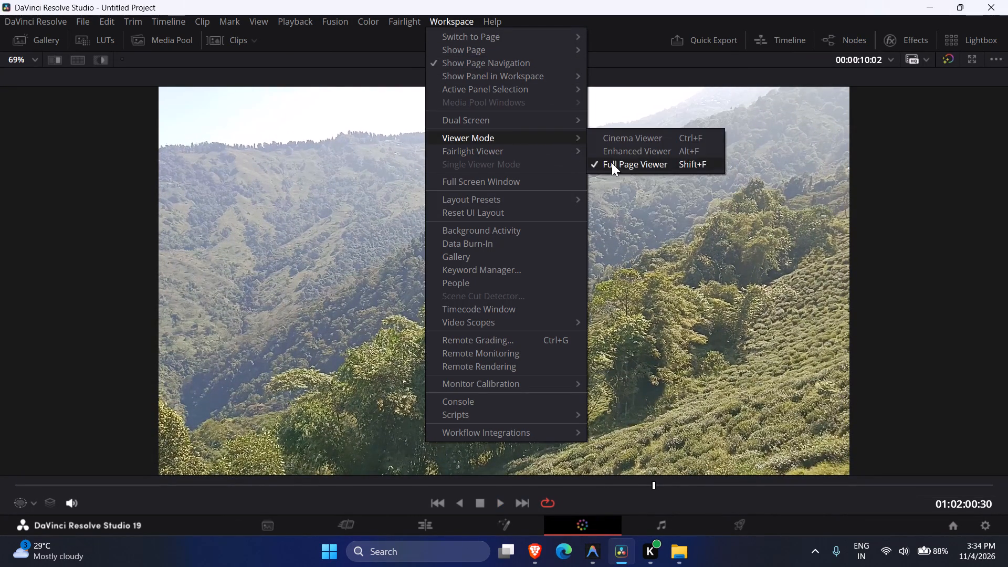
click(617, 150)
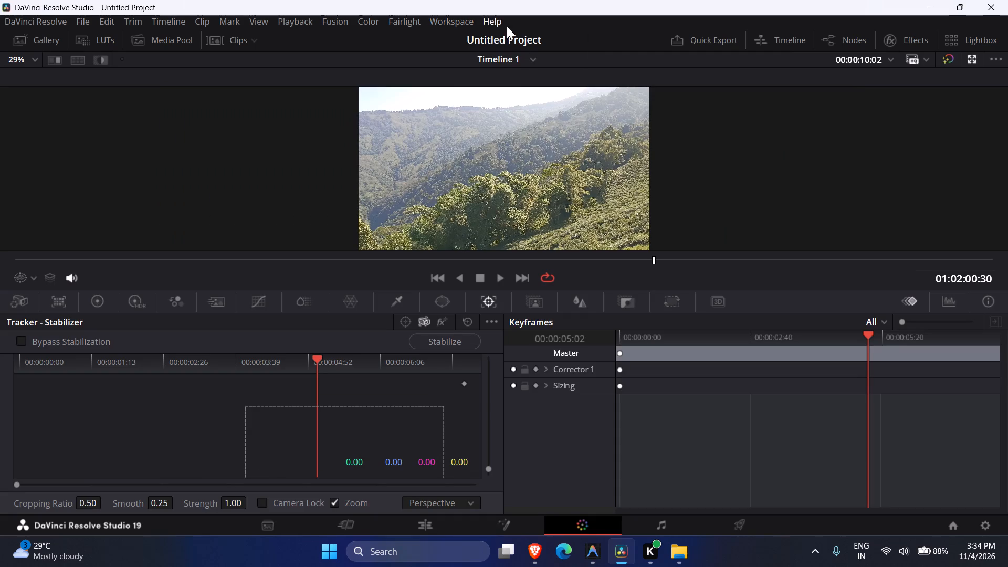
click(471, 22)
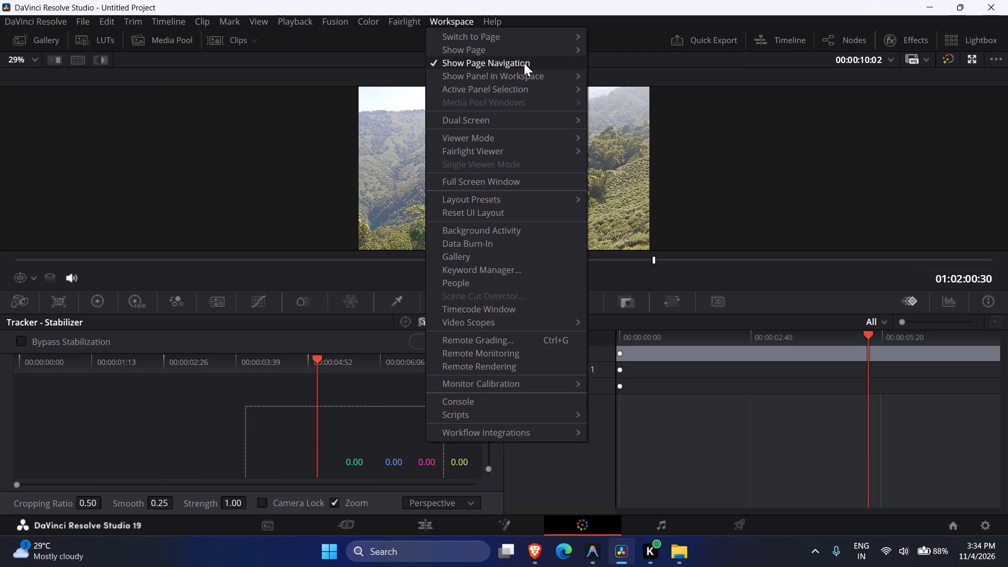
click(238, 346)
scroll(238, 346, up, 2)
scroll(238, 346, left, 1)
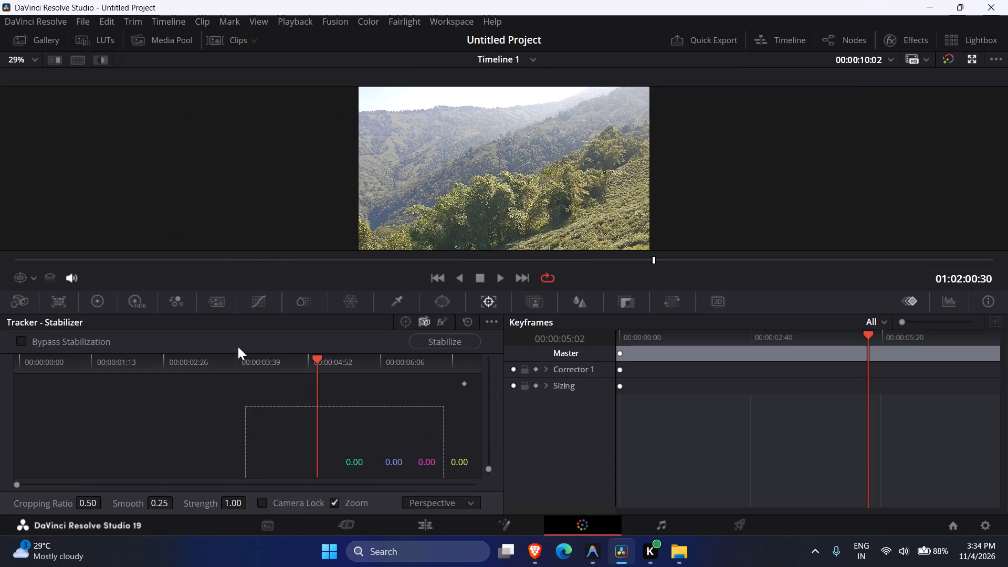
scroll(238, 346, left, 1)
Play clip 07 briefly in the Cinema Viewer and exit it.
click(464, 15)
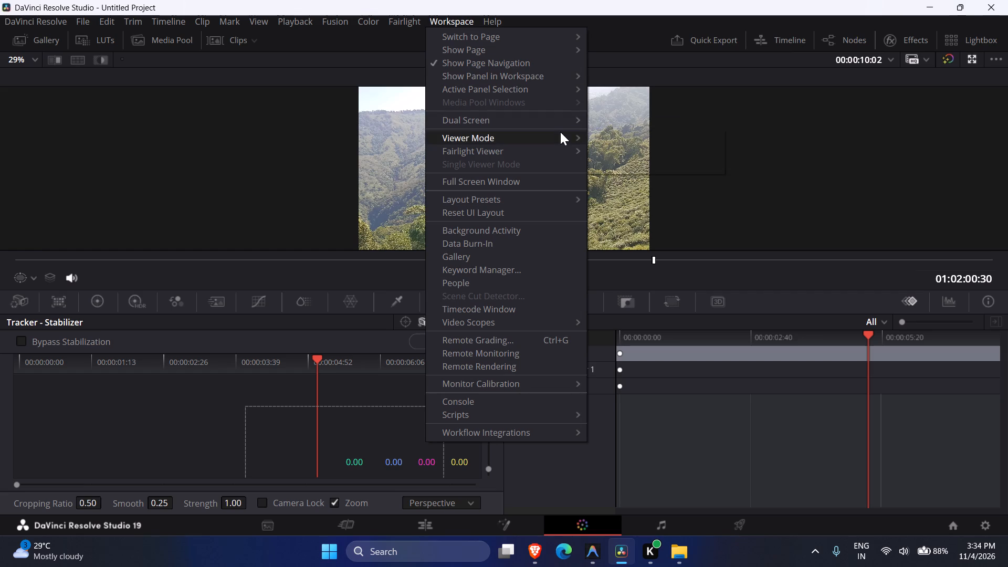
click(623, 137)
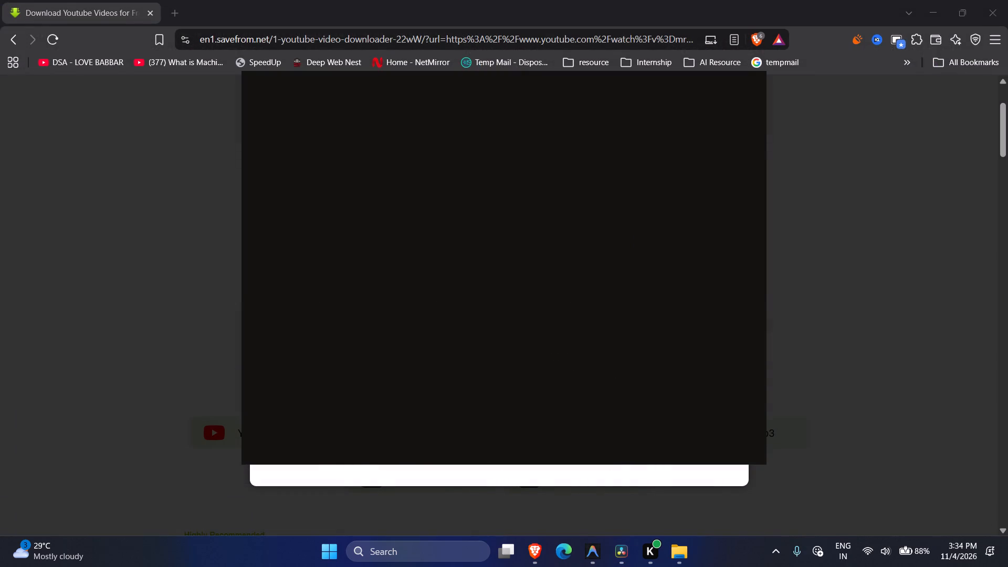
click(623, 137)
key(space)
key(Escape)
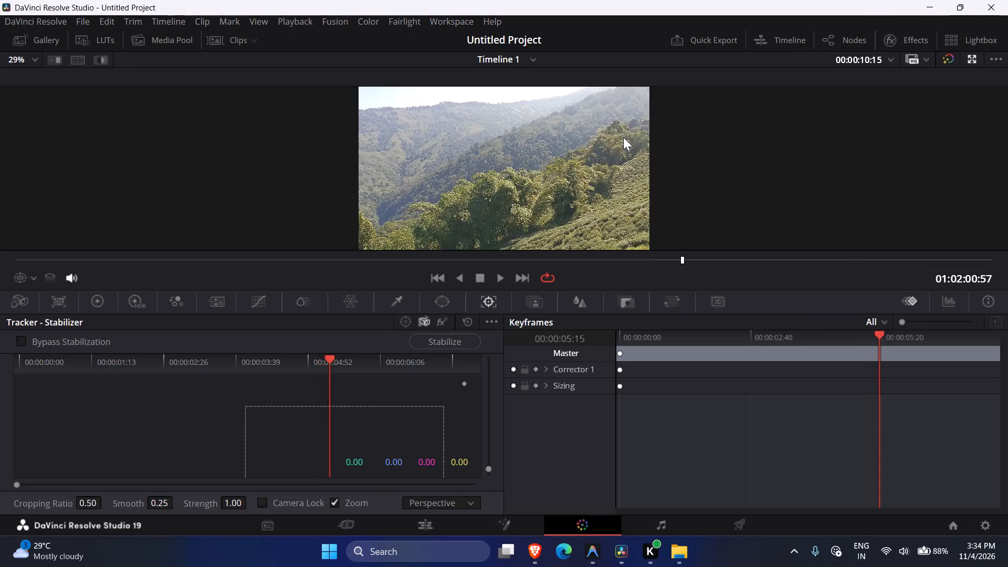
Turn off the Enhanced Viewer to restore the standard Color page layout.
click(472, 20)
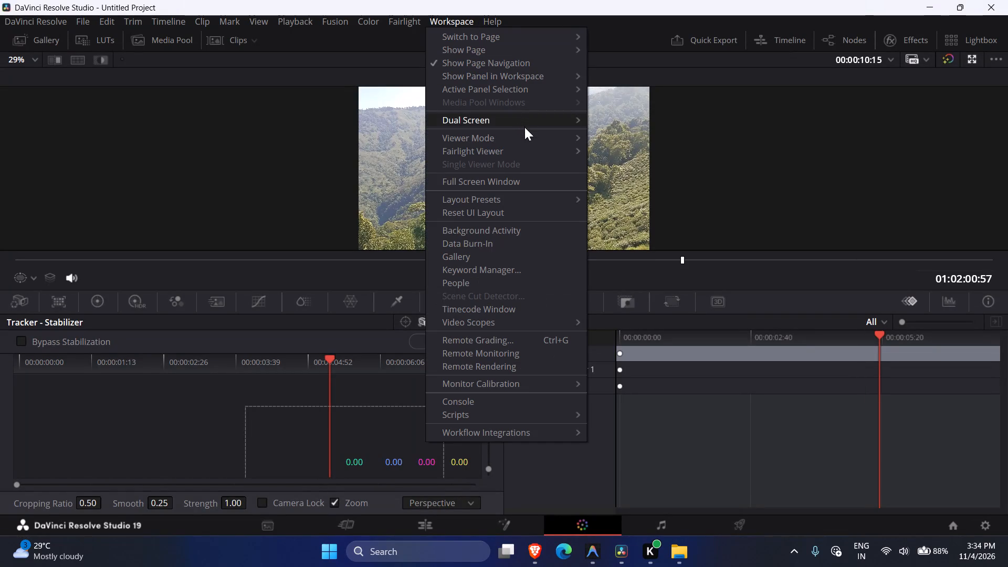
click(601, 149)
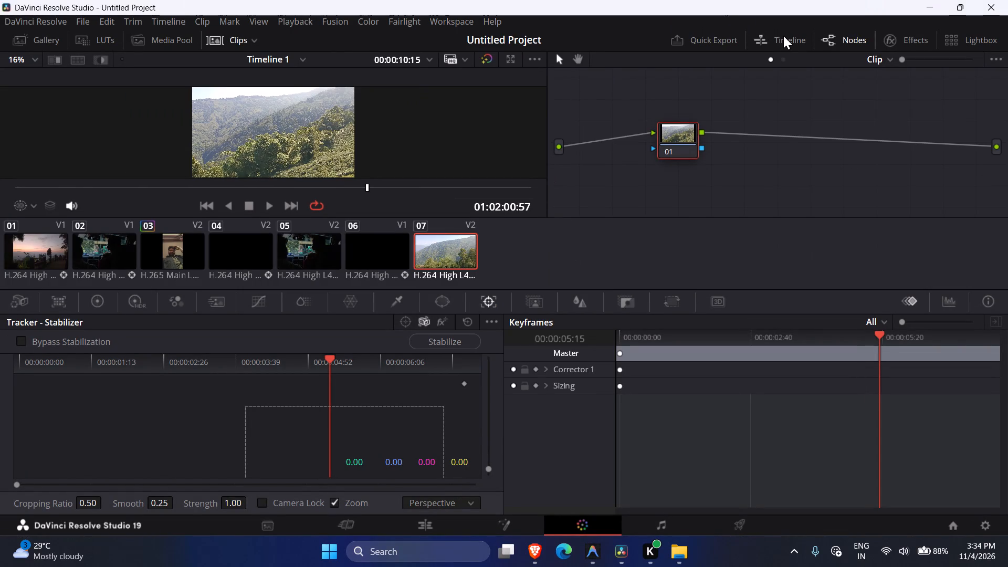
Examine the Color page with Nodes, Timeline, Effects and Lightbox toggled in turn, restoring each one.
click(825, 40)
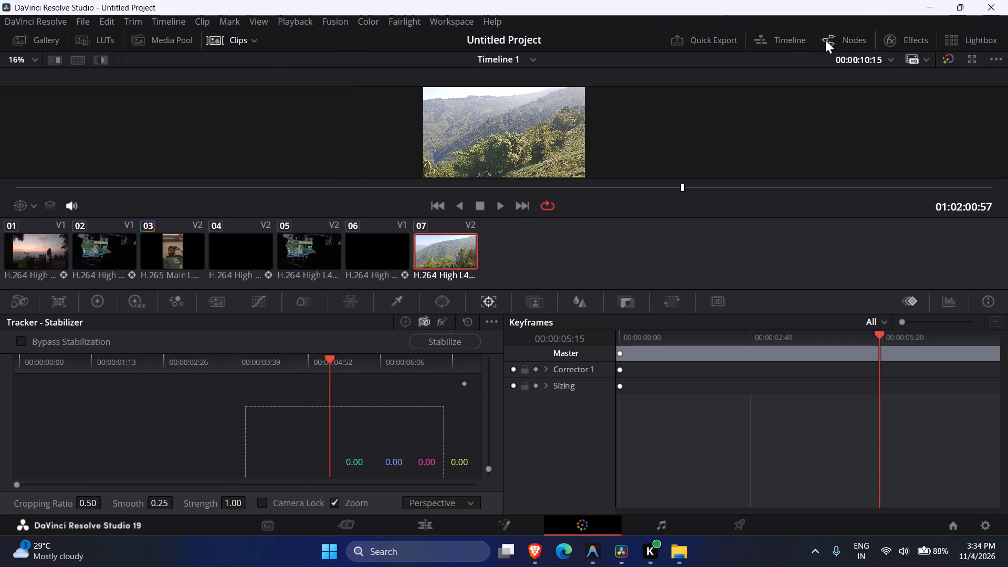
click(825, 40)
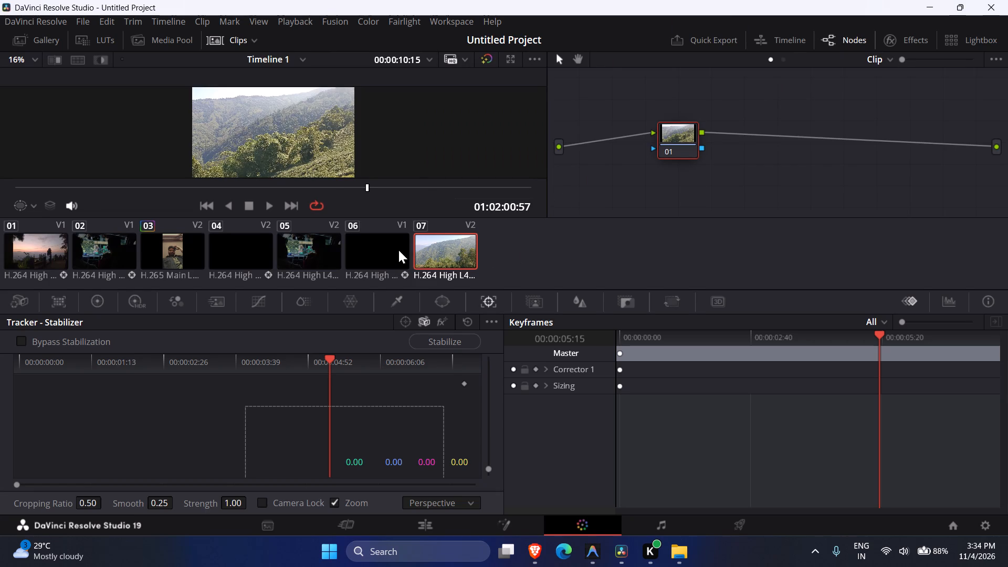
click(785, 34)
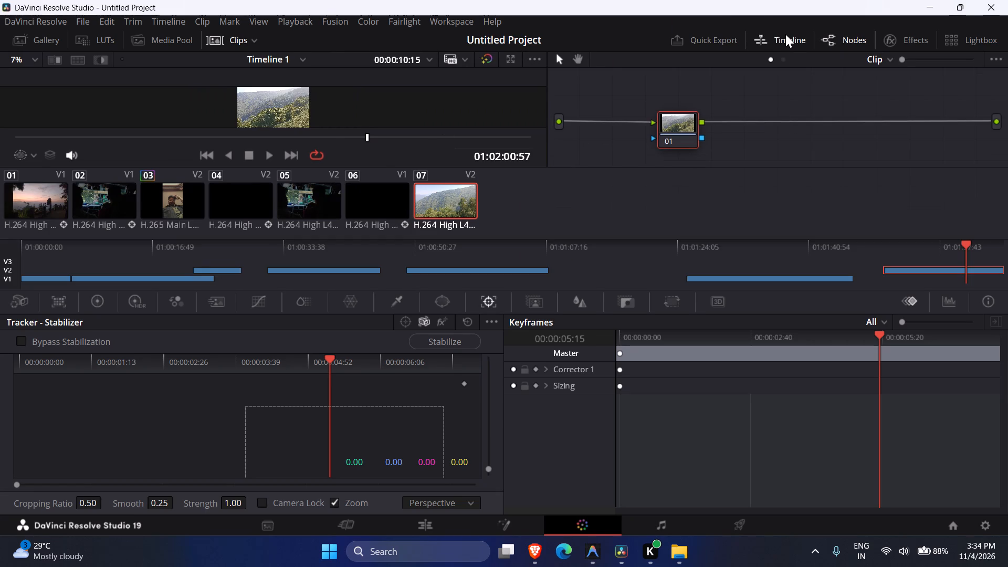
click(785, 34)
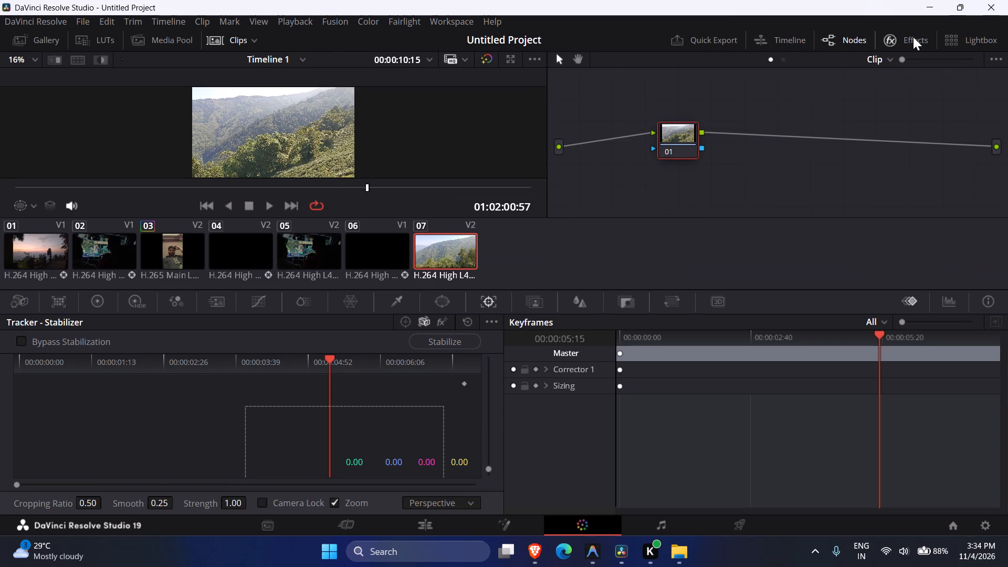
click(913, 37)
click(913, 37)
click(959, 37)
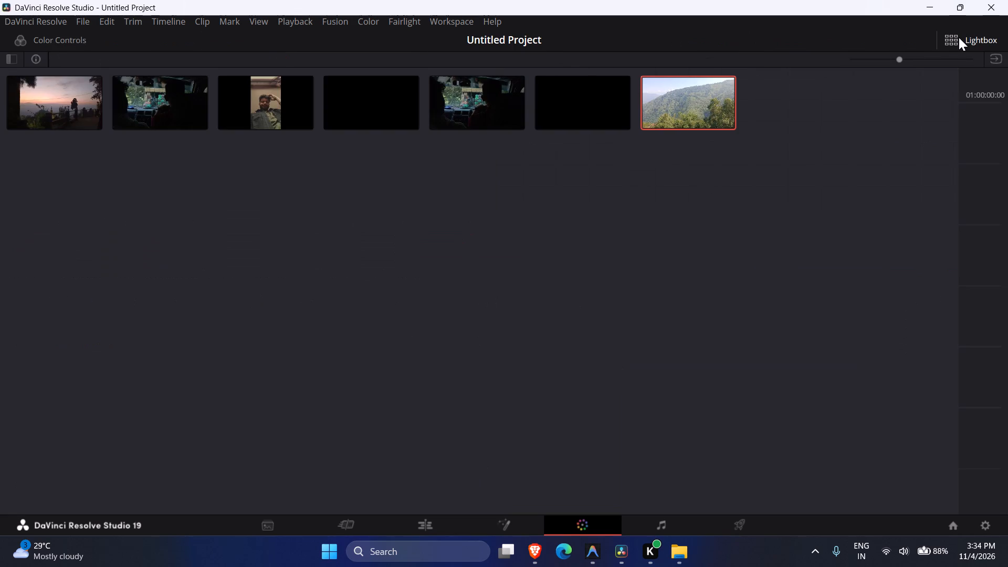
click(959, 37)
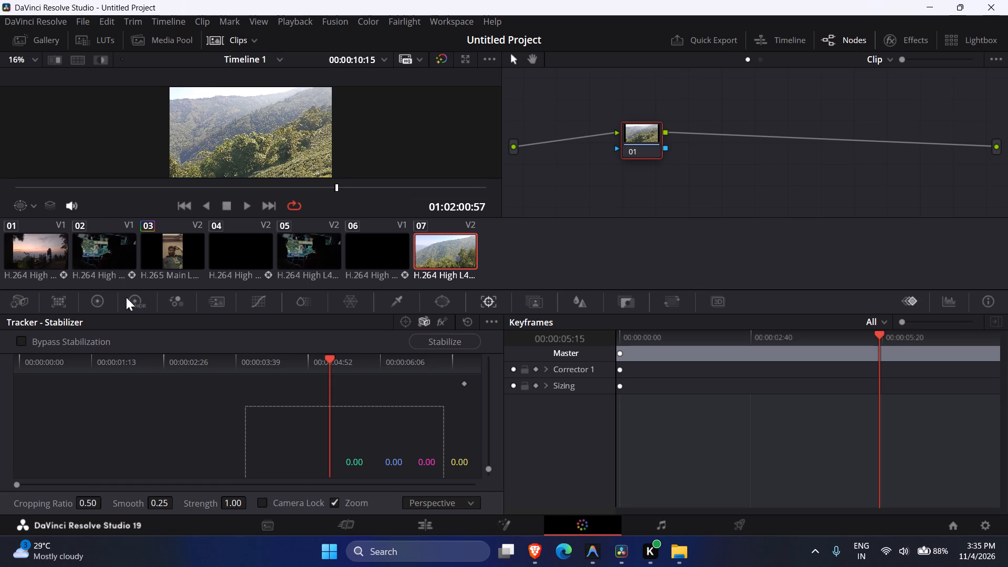
Widen the viewer against the node graph and try to make the viewer area taller.
drag(501, 121, 604, 139)
drag(511, 214, 526, 259)
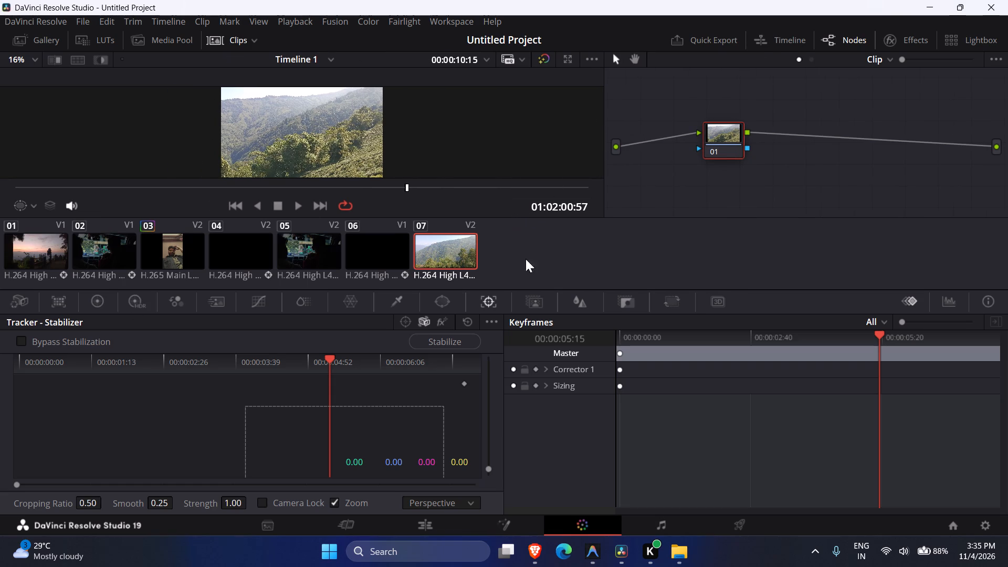
drag(526, 259, 533, 280)
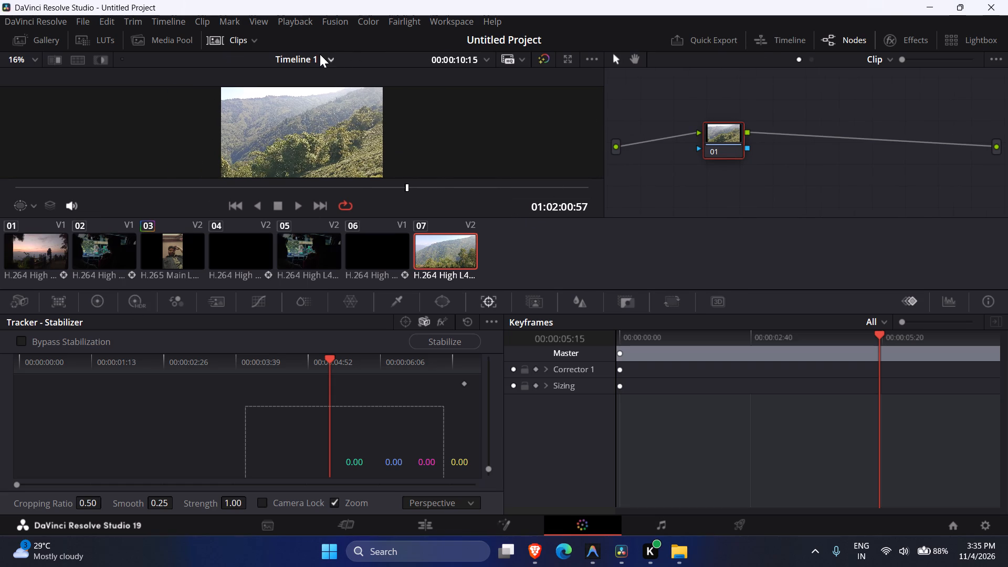
Examine the Color page viewer's image wipe, split screen and highlight modes on clip 07.
click(320, 54)
click(325, 77)
click(59, 57)
click(79, 61)
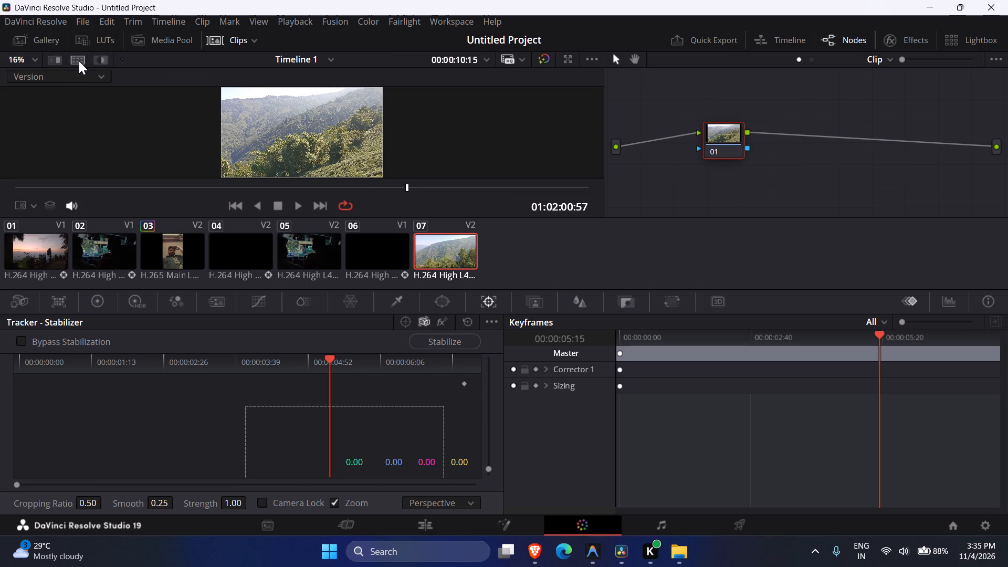
click(80, 72)
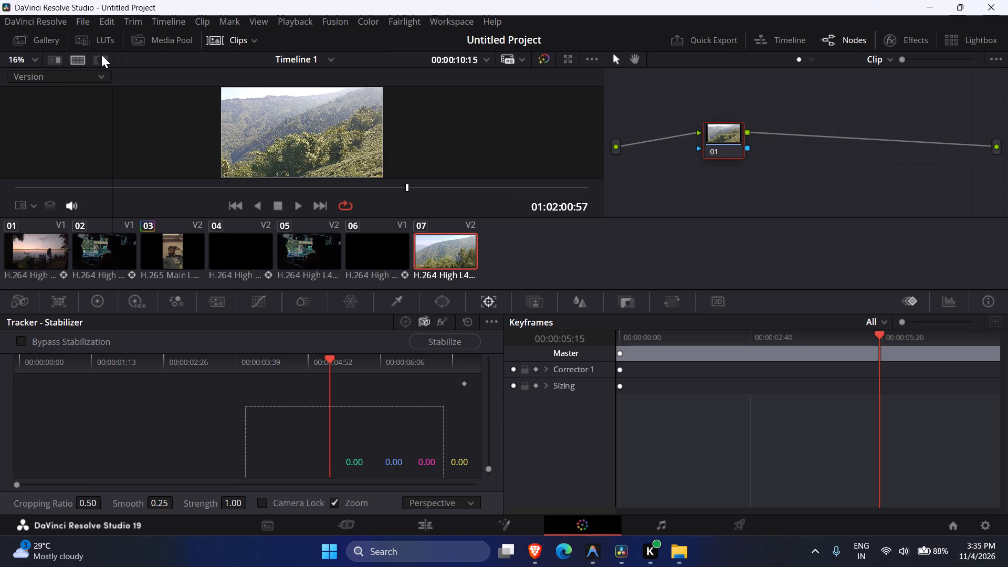
click(101, 55)
Open the LUT browser and look through the available LUT folders and presets.
click(106, 47)
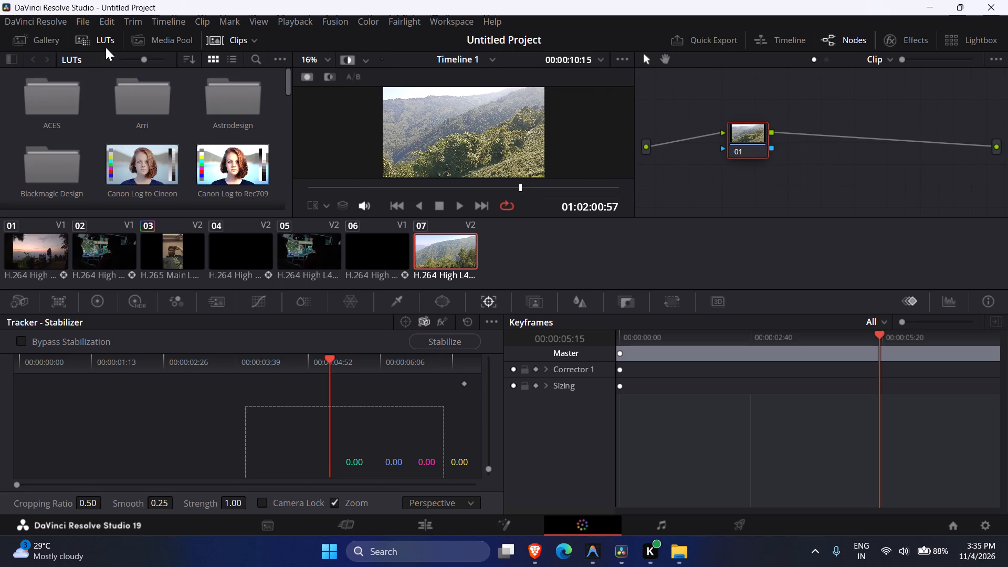
scroll(179, 125, down, 1)
scroll(219, 142, down, 6)
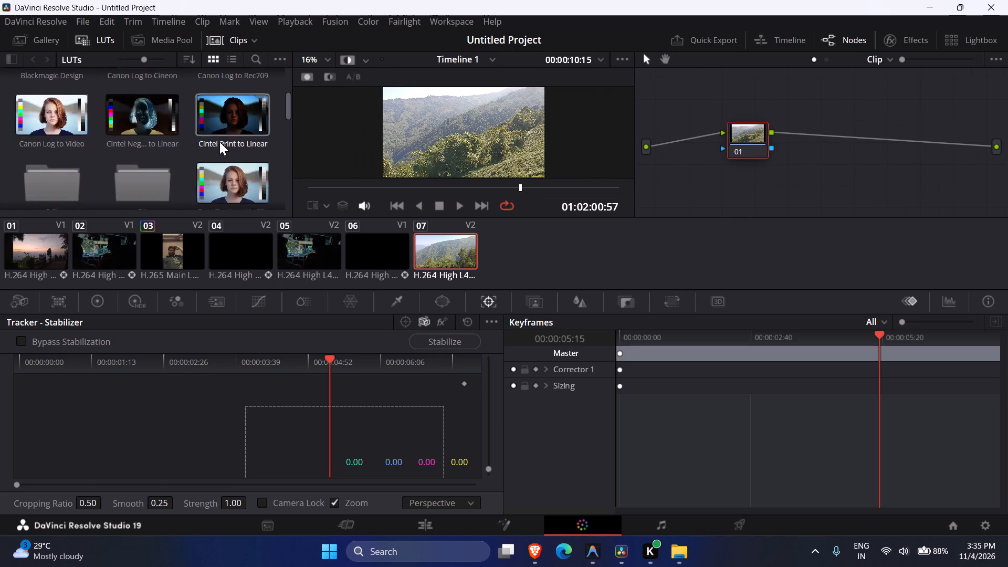
scroll(219, 142, down, 1)
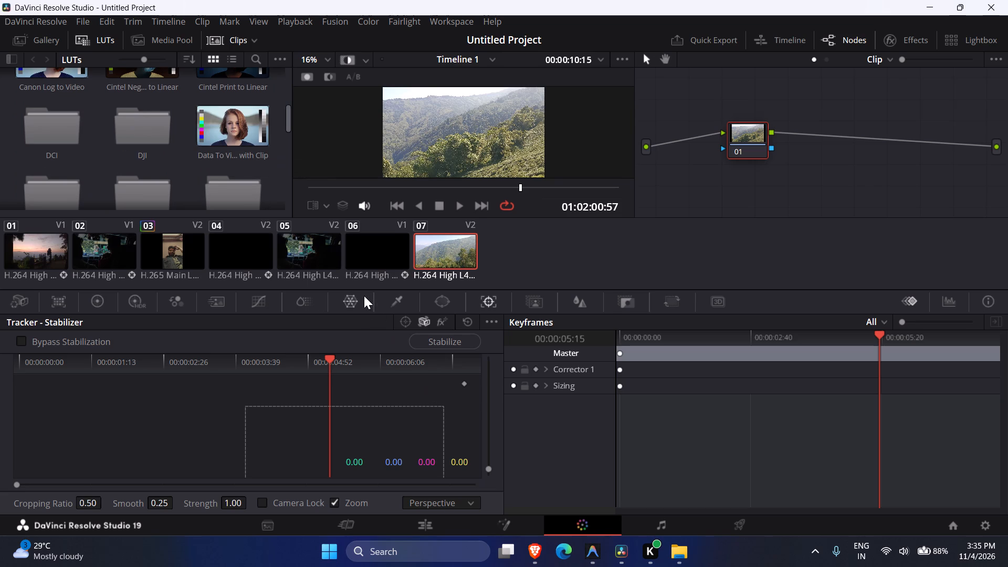
Return to the Edit page and show the Media Pool's Master bin.
click(424, 523)
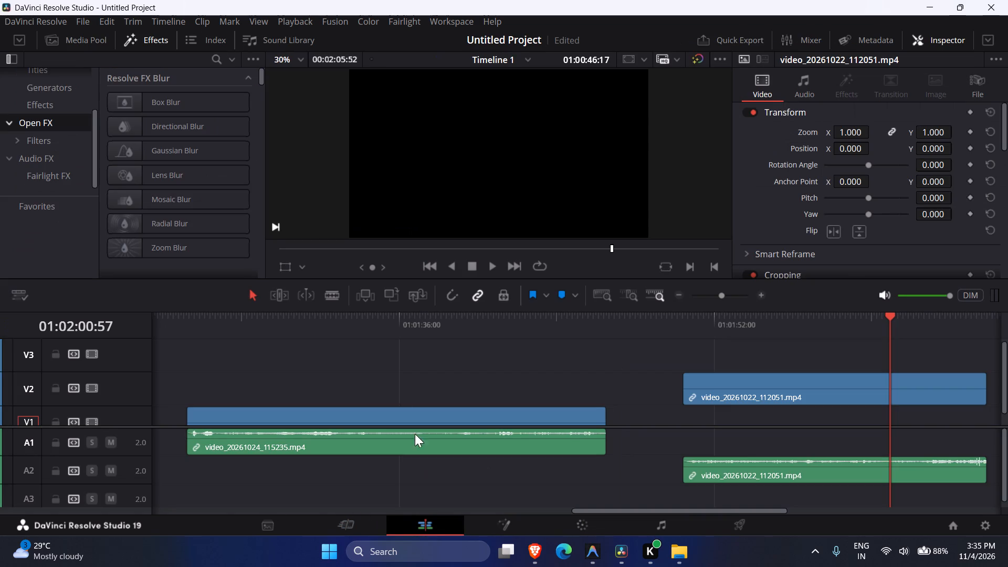
click(369, 322)
drag(180, 331, 130, 321)
click(69, 44)
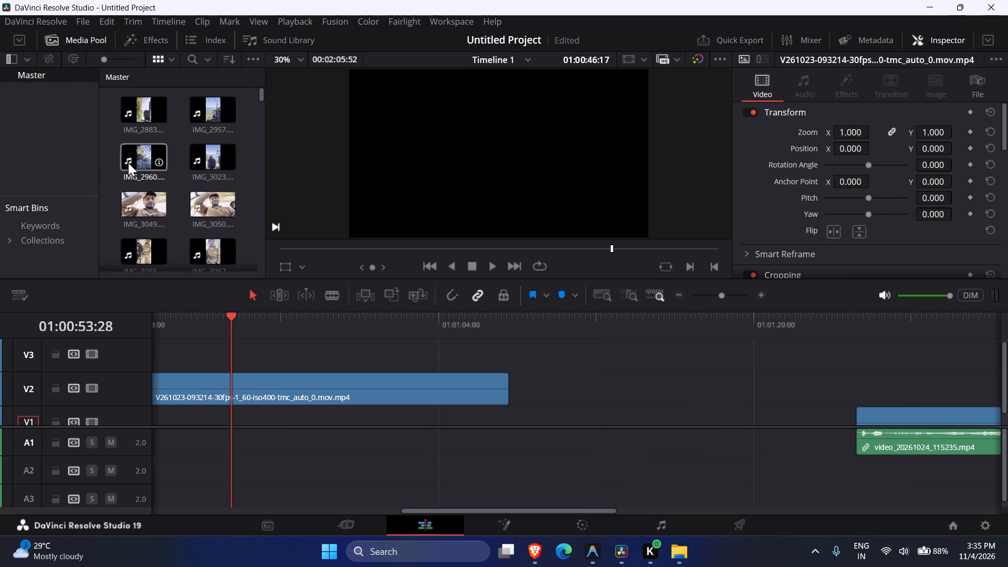
scroll(143, 161, up, 9)
Play Timeline 1 from its beginning.
drag(201, 316, 102, 312)
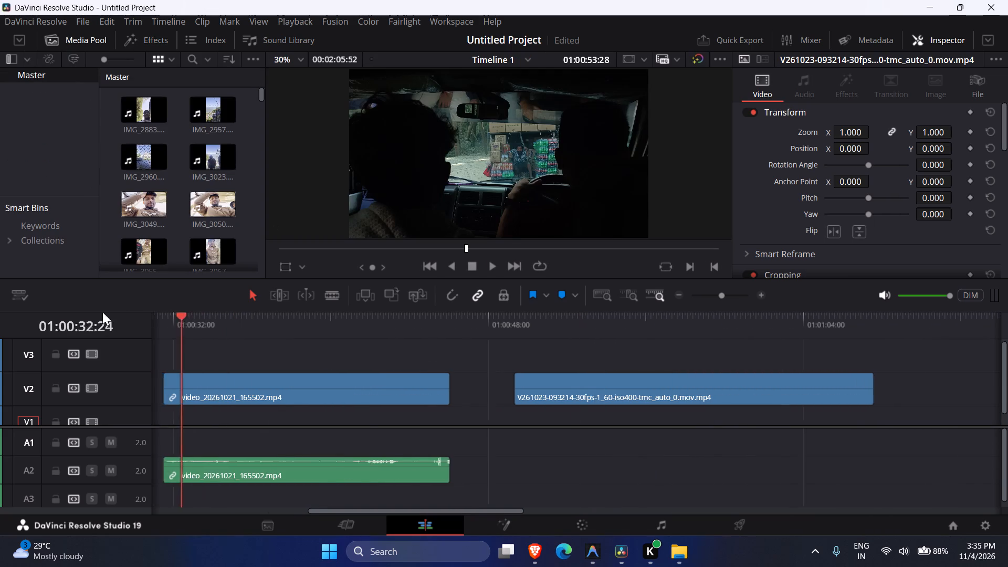
drag(102, 312, 35, 348)
drag(155, 324, 22, 329)
key(space)
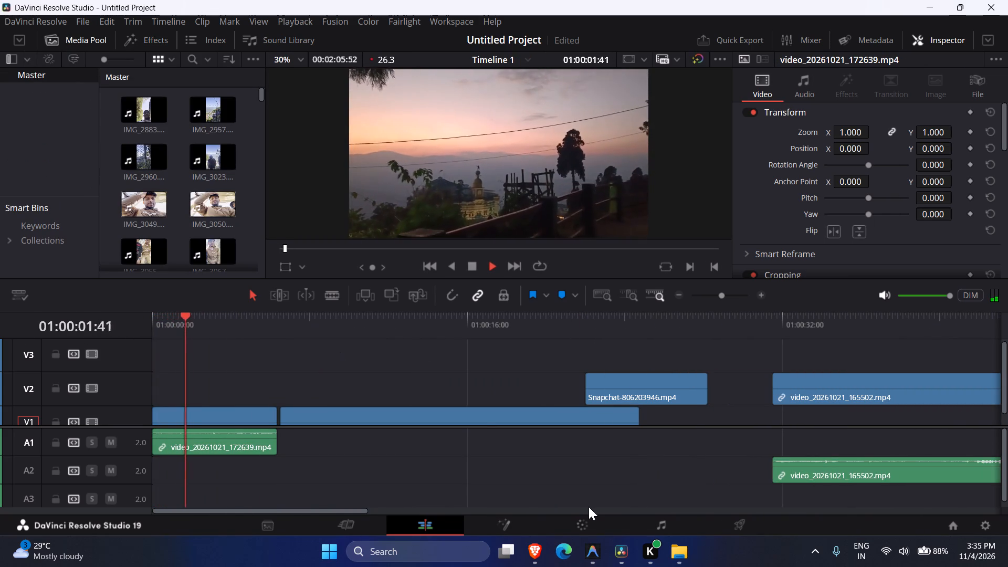
Switch to Brave, dismiss the SaveFrom download dialog and copy the YouTube link from the downloader's address field.
click(528, 556)
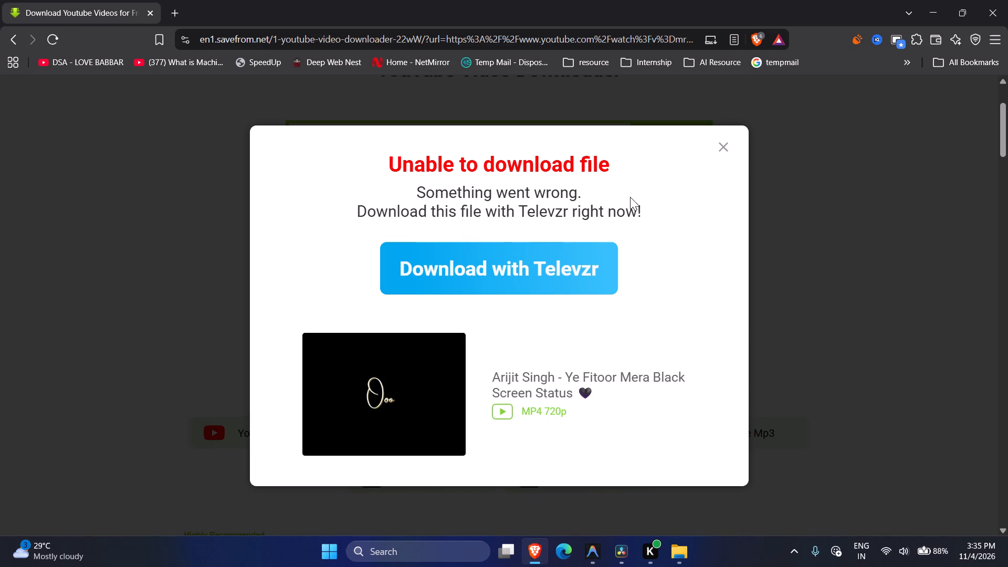
click(722, 144)
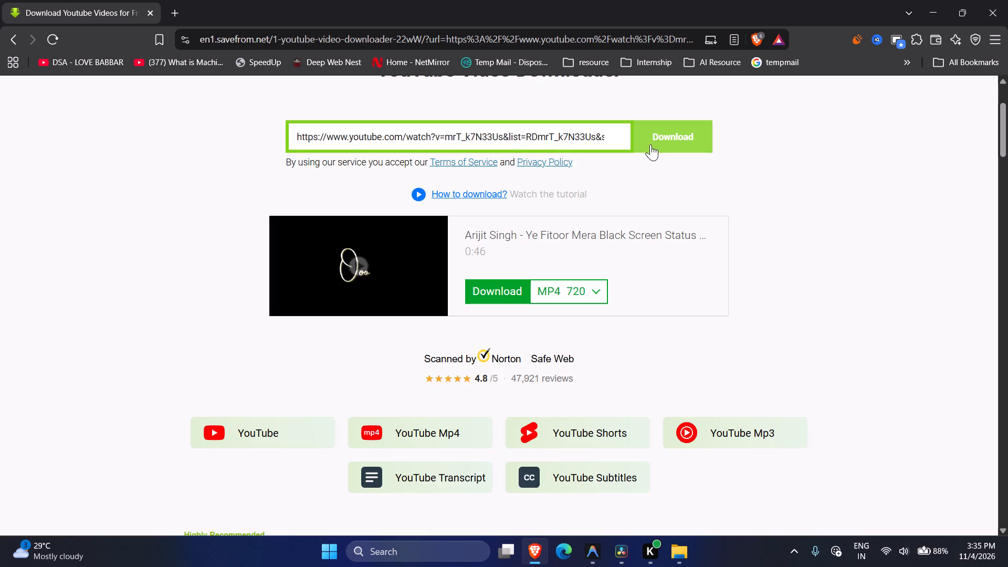
click(600, 137)
key(ctrl+a)
key(ctrl+c)
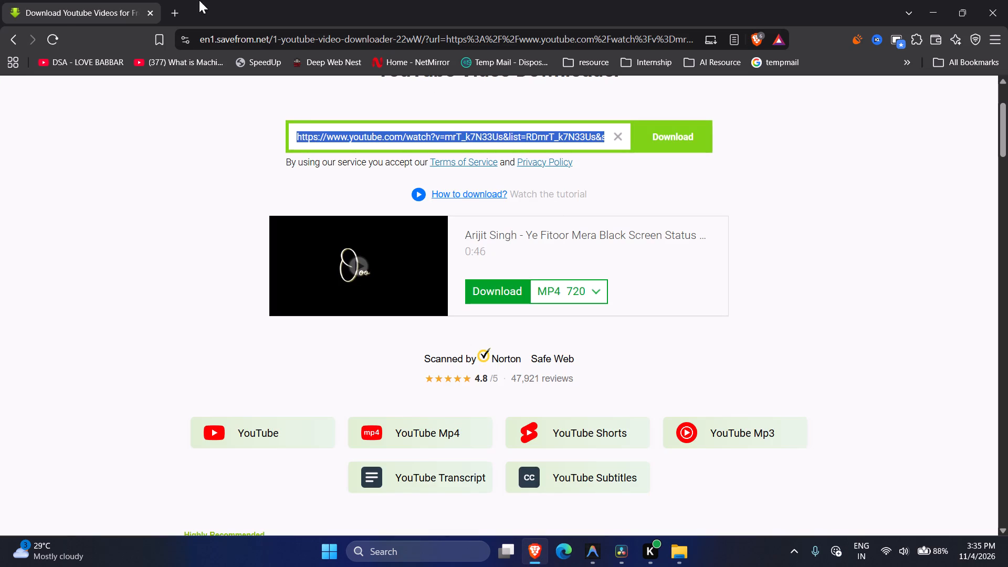
Search the web in a new tab for "download video from yt".
click(172, 9)
text(download)
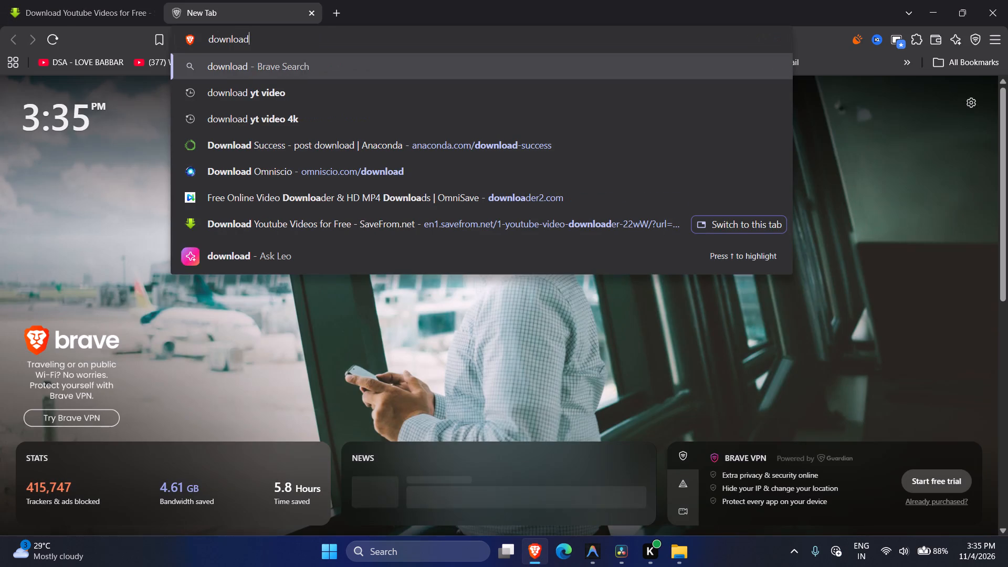
key(space)
text(video from yt)
key(Return)
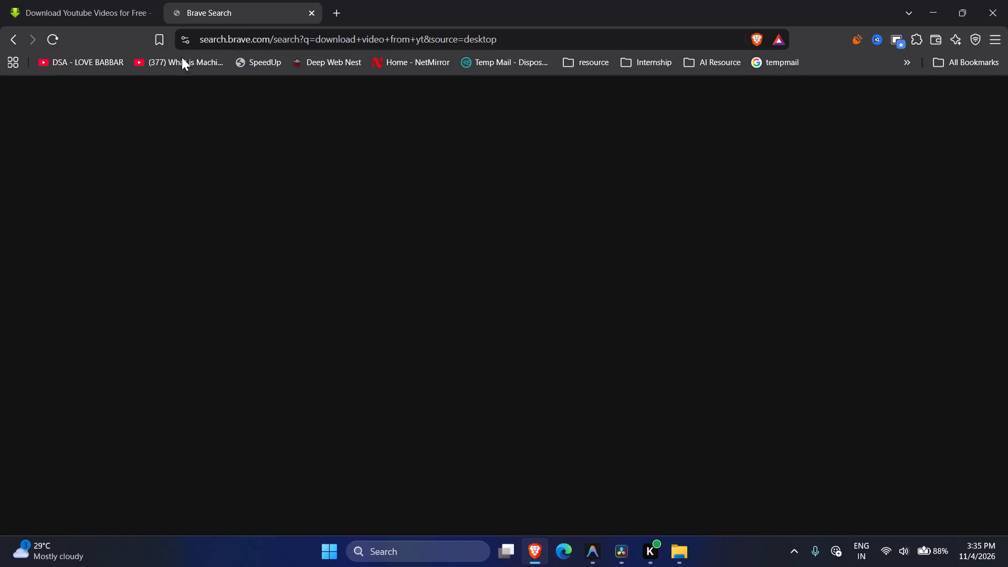
click(496, 376)
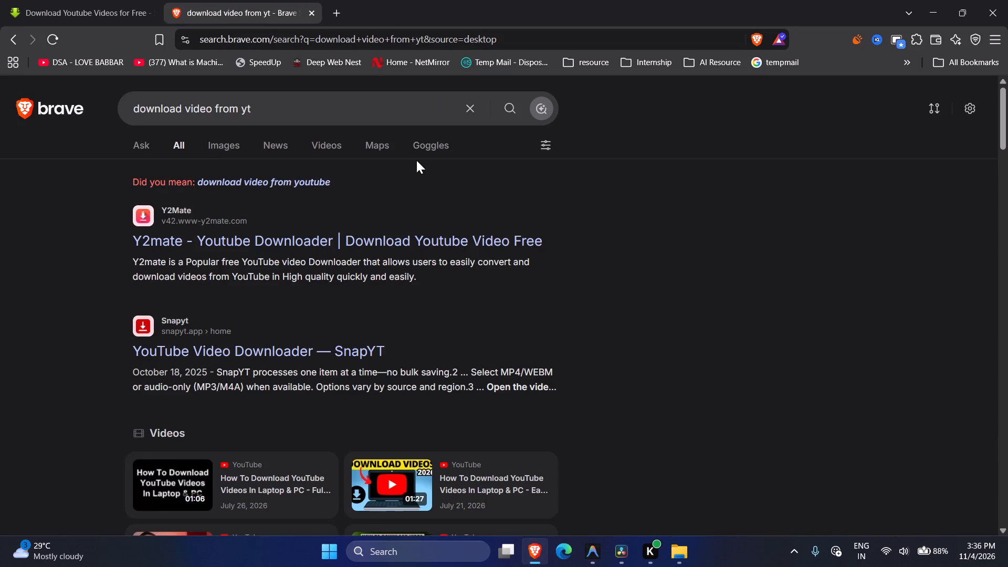
Open the Y2mate YouTube downloader from the search results and submit the copied YouTube link.
click(329, 223)
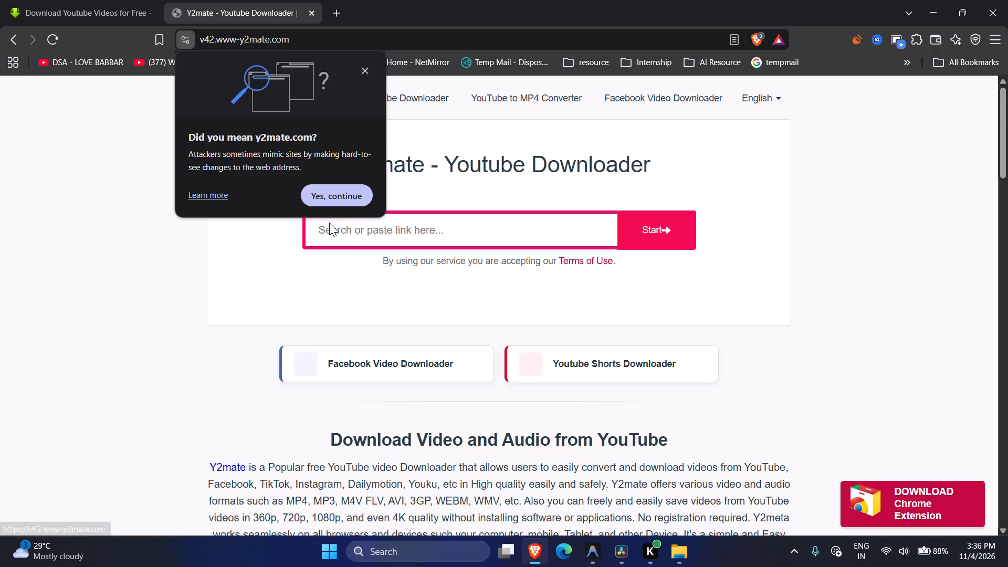
click(397, 228)
key(ctrl+v)
key(Return)
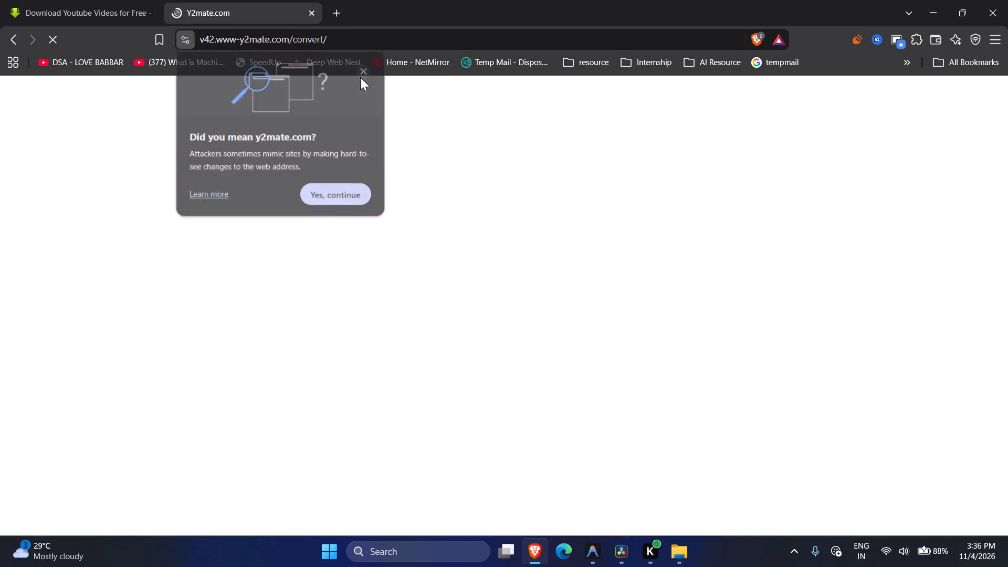
click(360, 77)
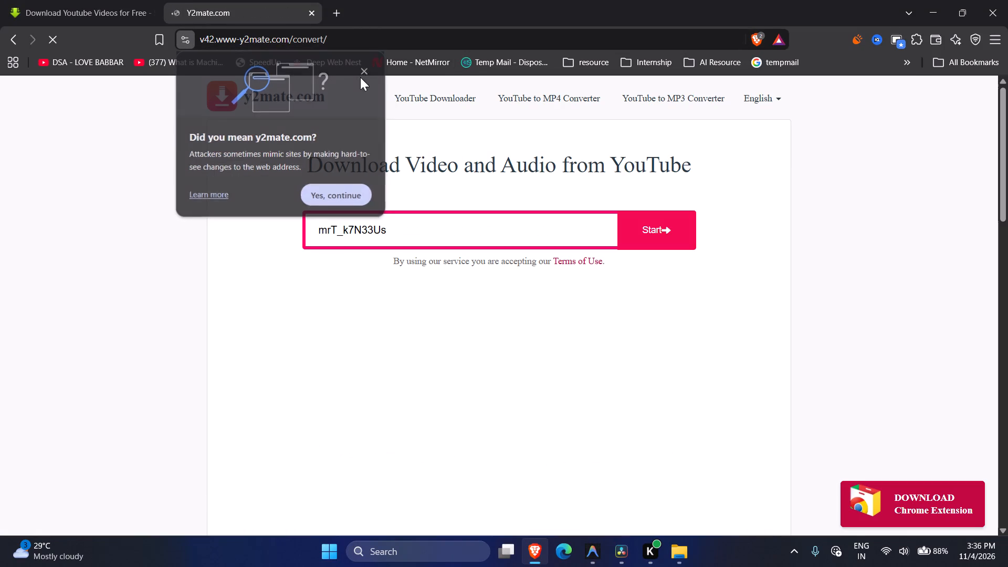
click(411, 220)
key(ctrl+a)
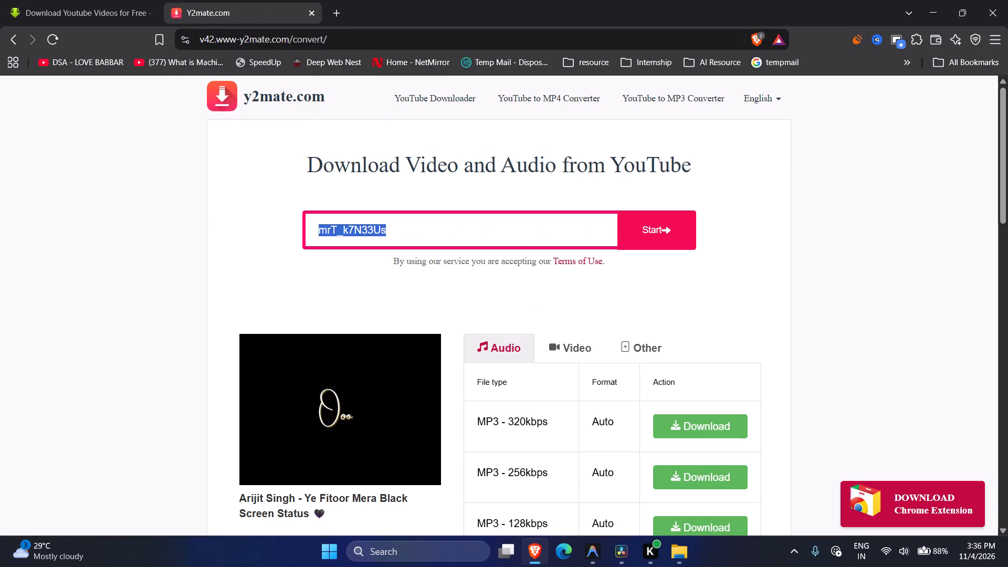
Download the Arijit Singh "Ye Fitoor Mera" black screen status video as 1080p MP4 and save it in Downloads.
scroll(644, 432, down, 3)
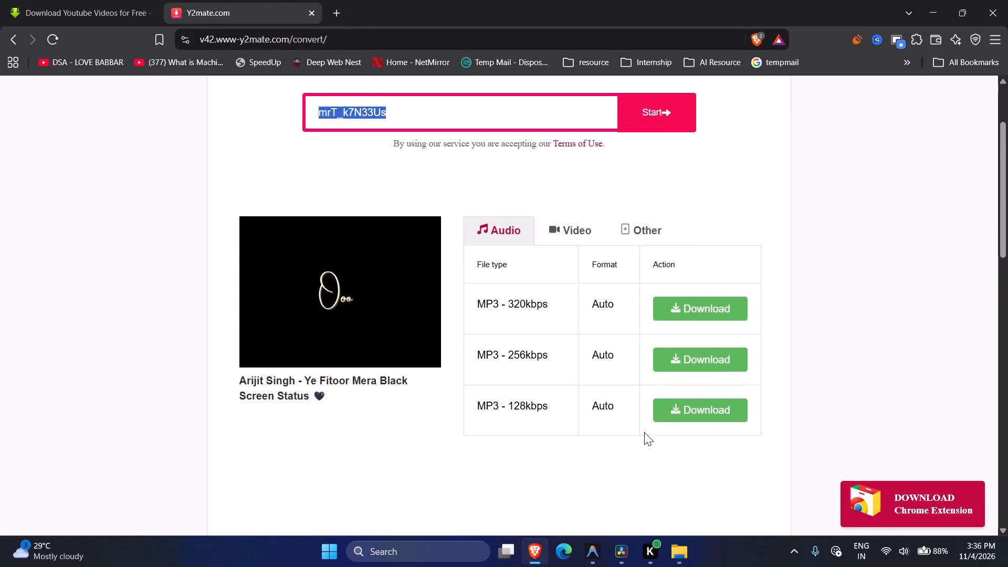
scroll(644, 432, down, 2)
scroll(644, 432, up, 2)
click(561, 229)
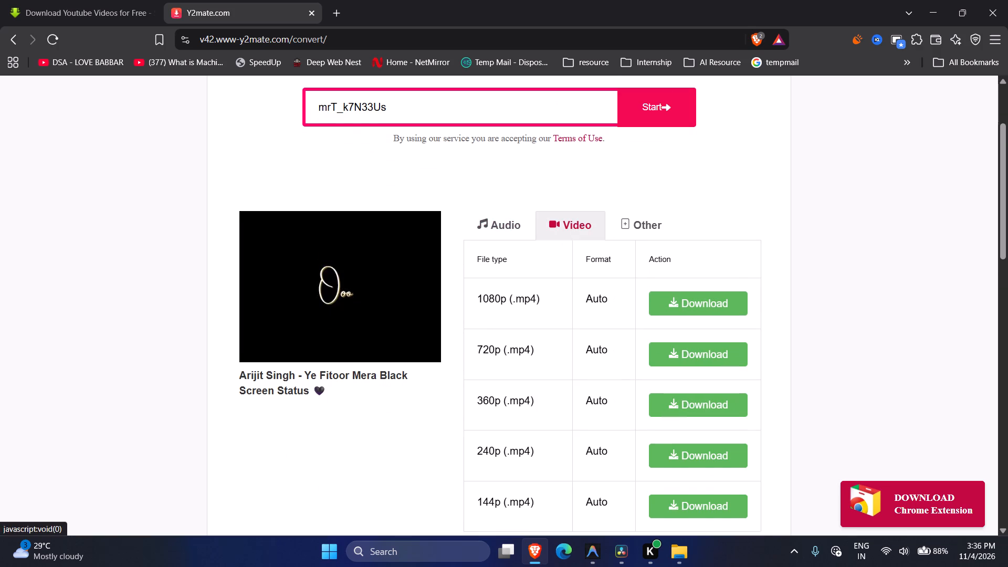
scroll(602, 297, down, 1)
click(669, 270)
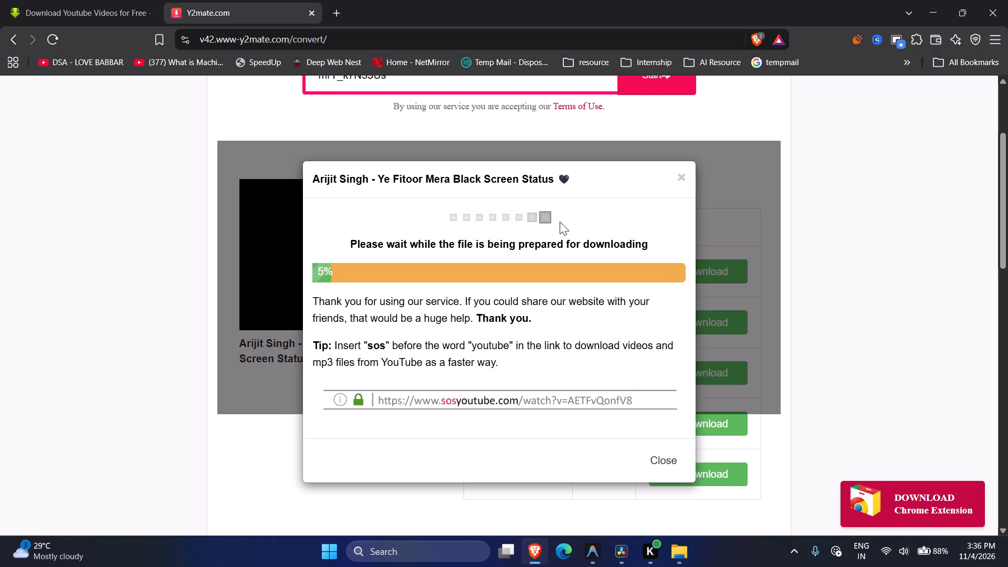
click(510, 221)
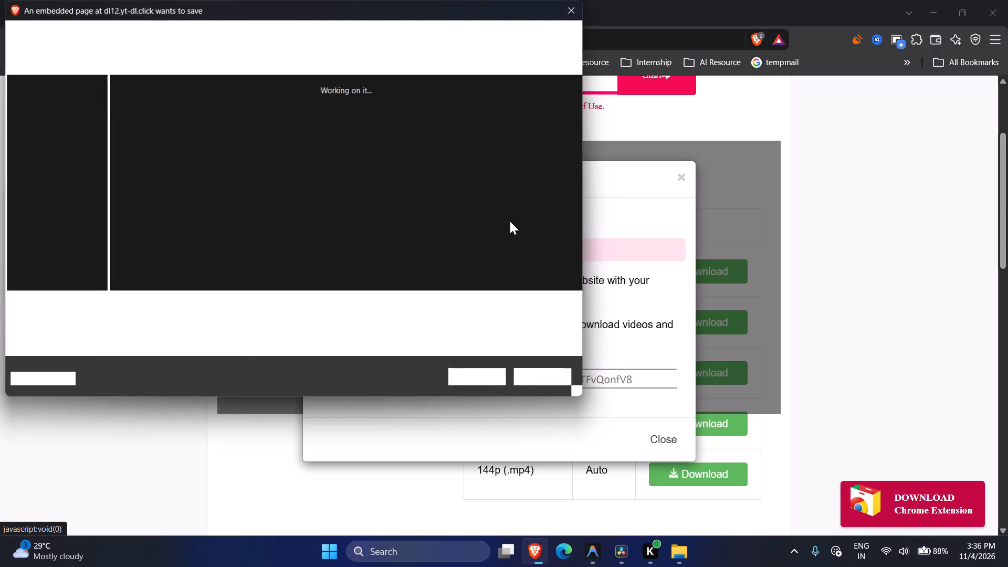
click(480, 379)
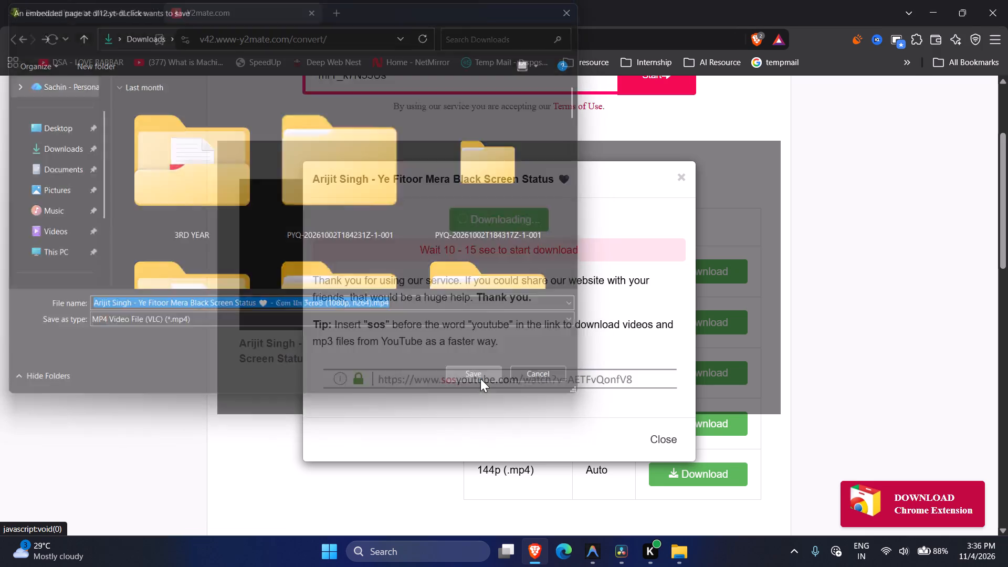
Switch to DaVinci Resolve and import the downloaded Arijit Singh video from the browser into the Media Pool's Master bin.
drag(824, 98, 563, 483)
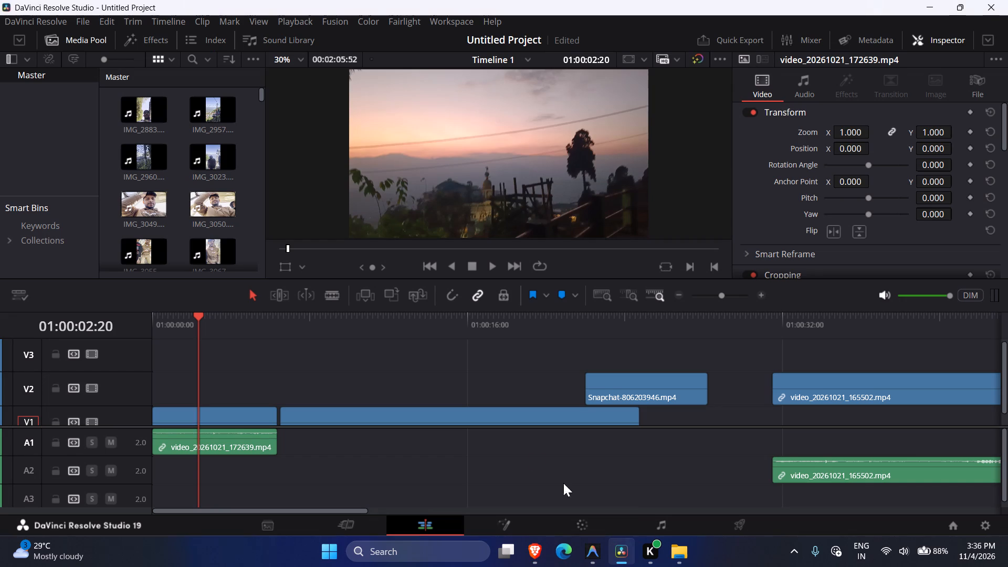
drag(563, 483, 133, 186)
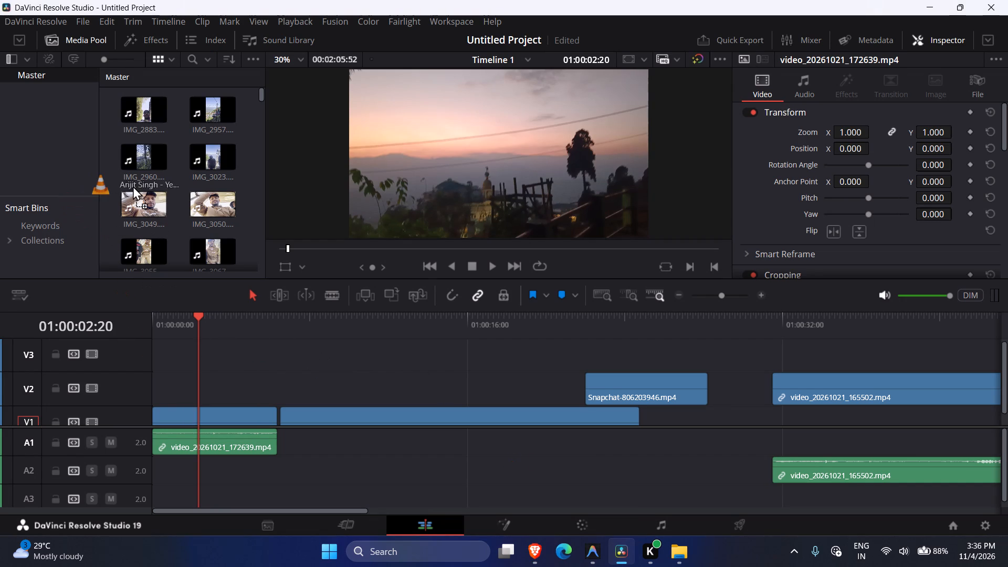
drag(133, 186, 133, 192)
Look through the clips in the Media Pool's Master bin for the Arijit Singh black screen status video.
scroll(133, 192, down, 12)
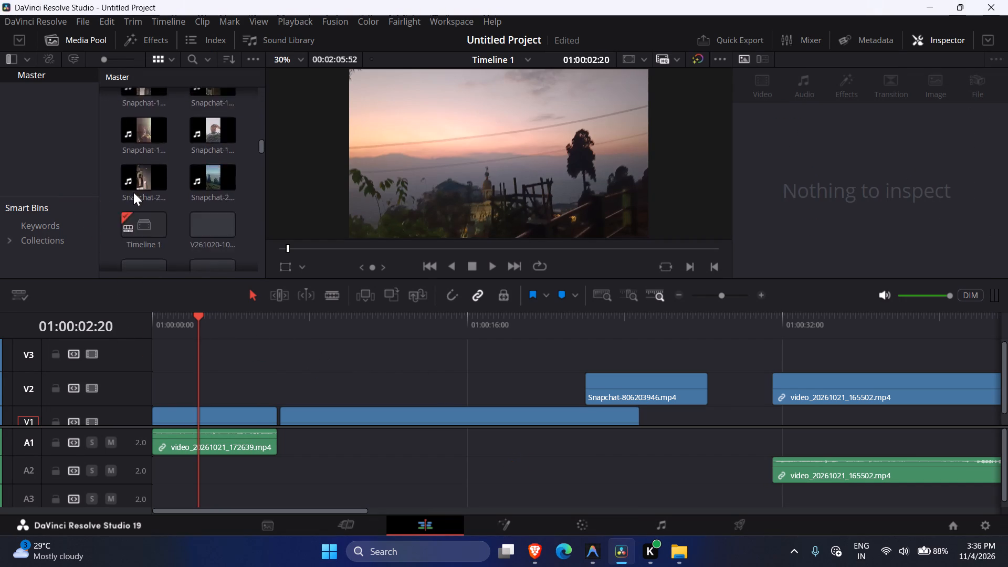
scroll(133, 192, down, 17)
scroll(133, 192, up, 10)
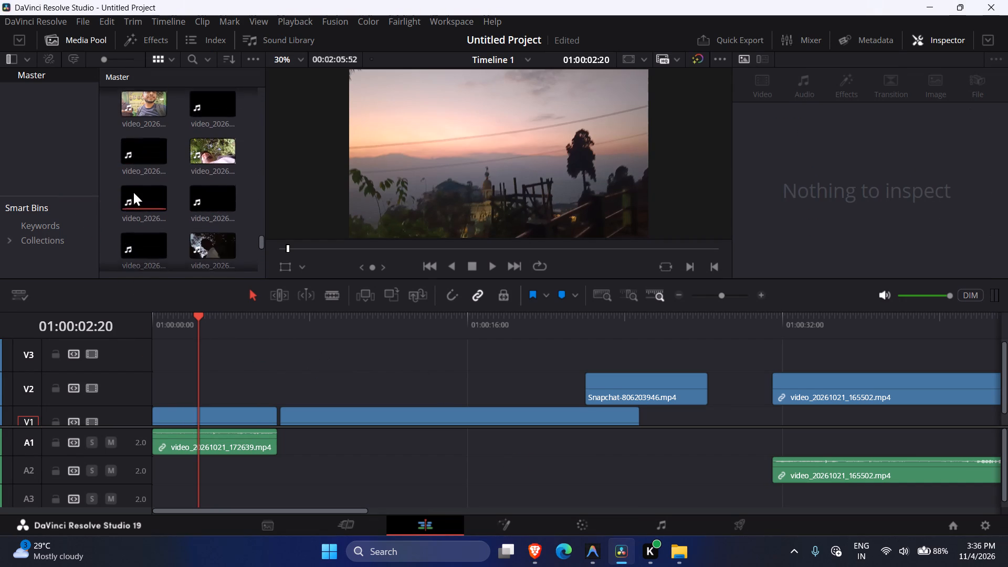
scroll(133, 192, up, 16)
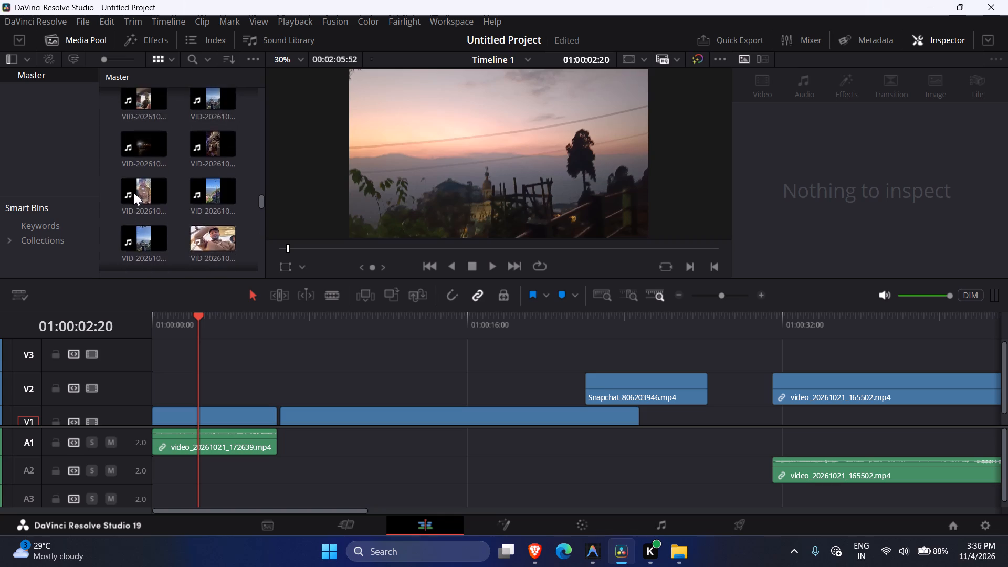
scroll(133, 192, up, 20)
scroll(133, 192, up, 3)
scroll(133, 192, down, 20)
scroll(133, 192, down, 19)
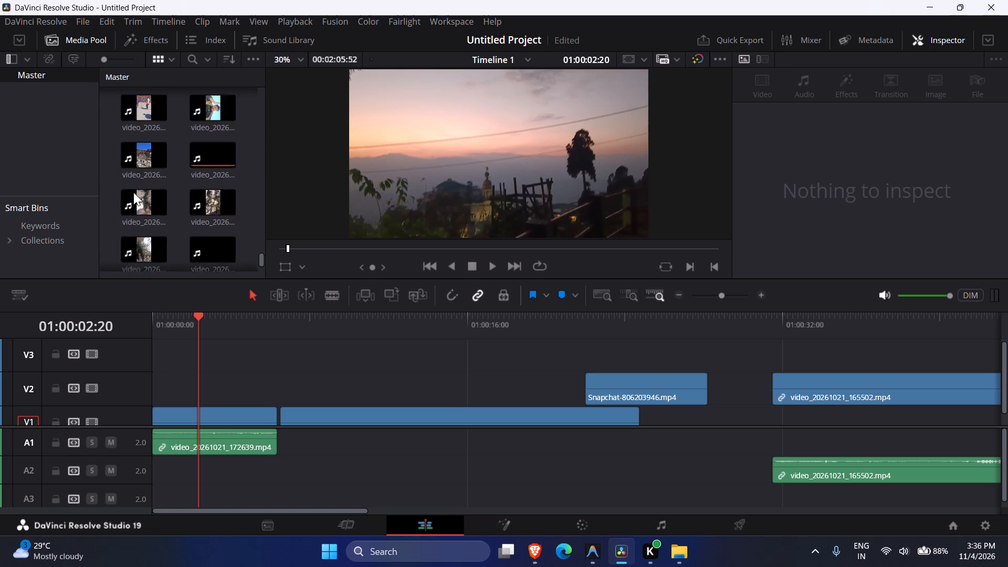
scroll(133, 192, down, 1)
scroll(182, 232, up, 5)
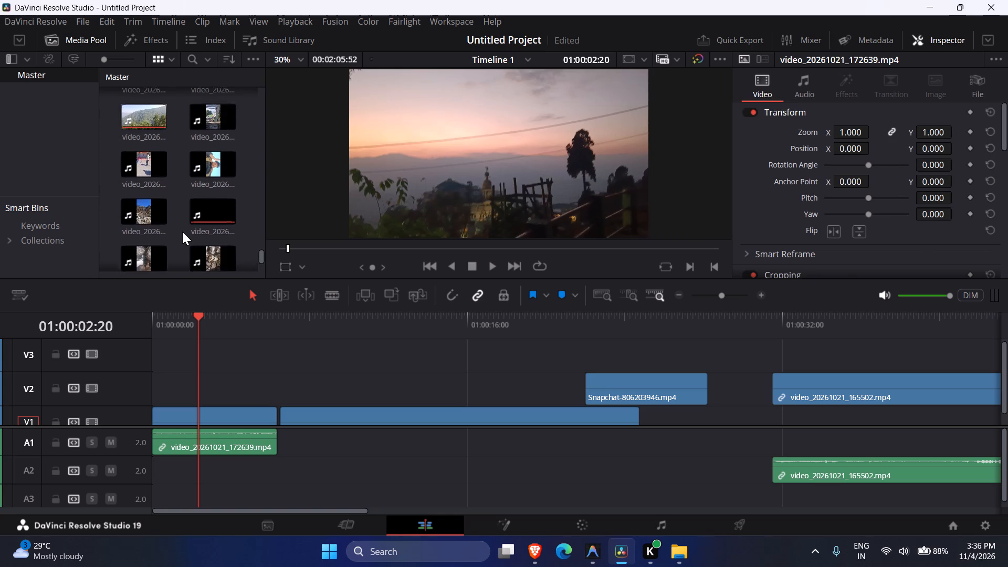
scroll(182, 232, up, 7)
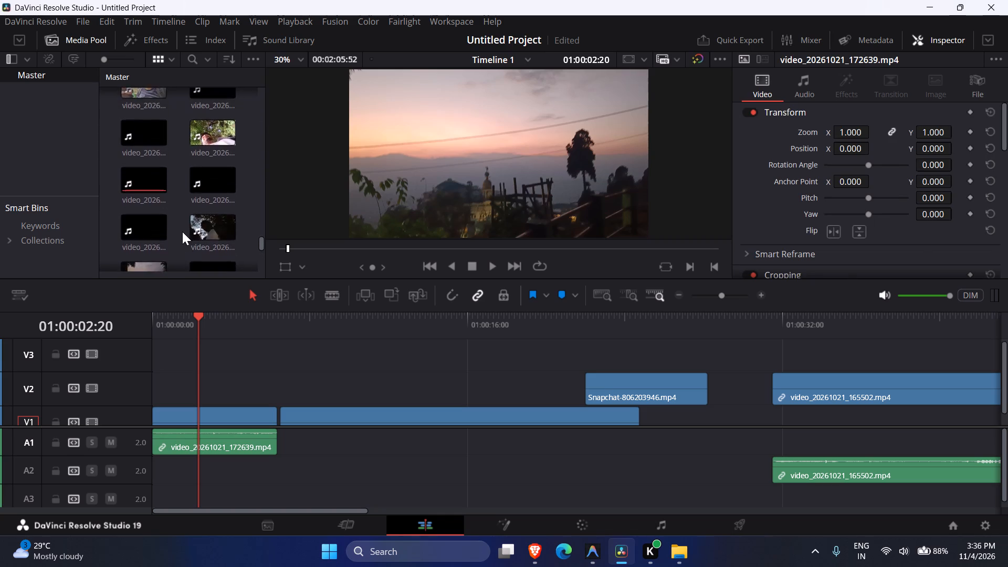
scroll(182, 232, up, 9)
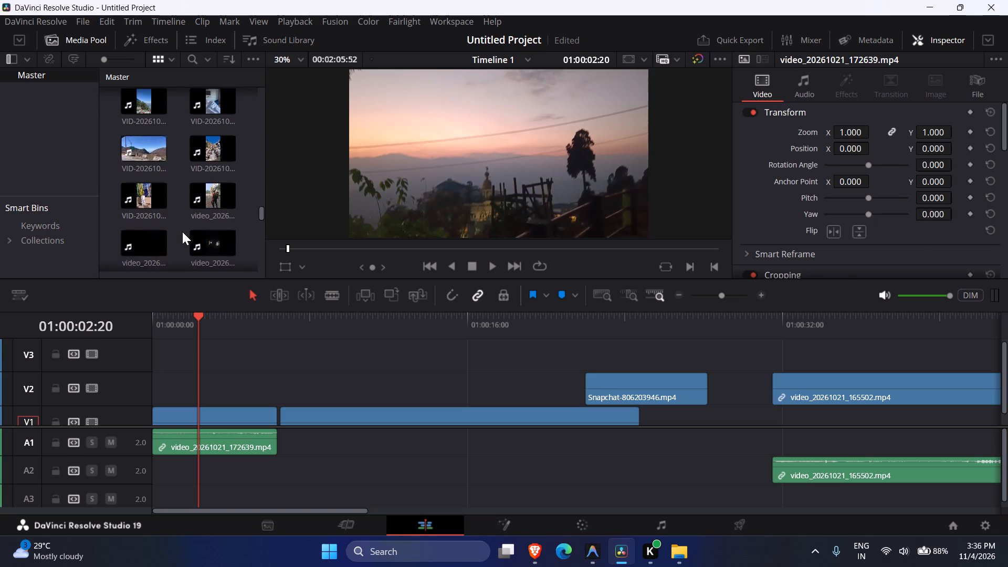
scroll(182, 232, up, 5)
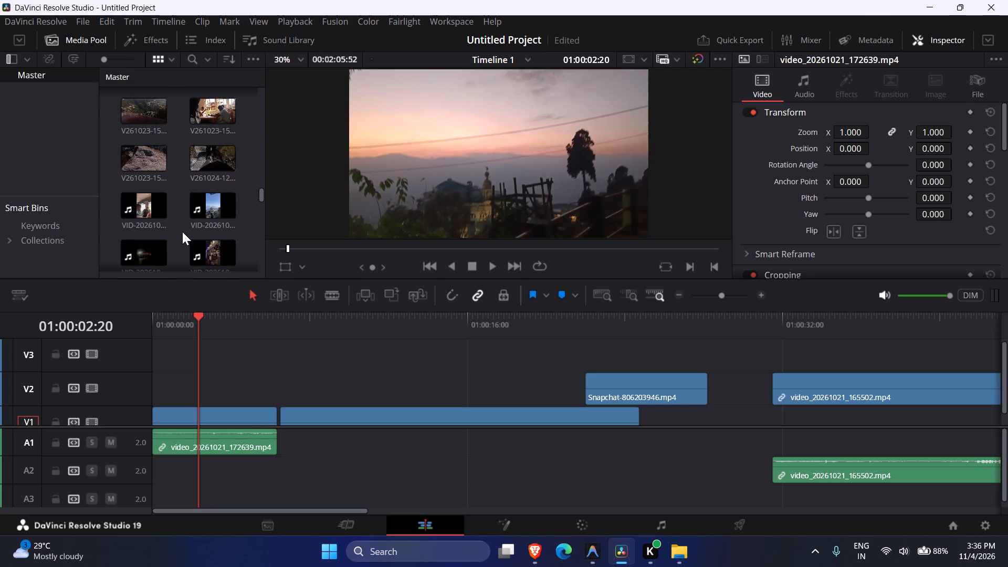
scroll(182, 232, up, 6)
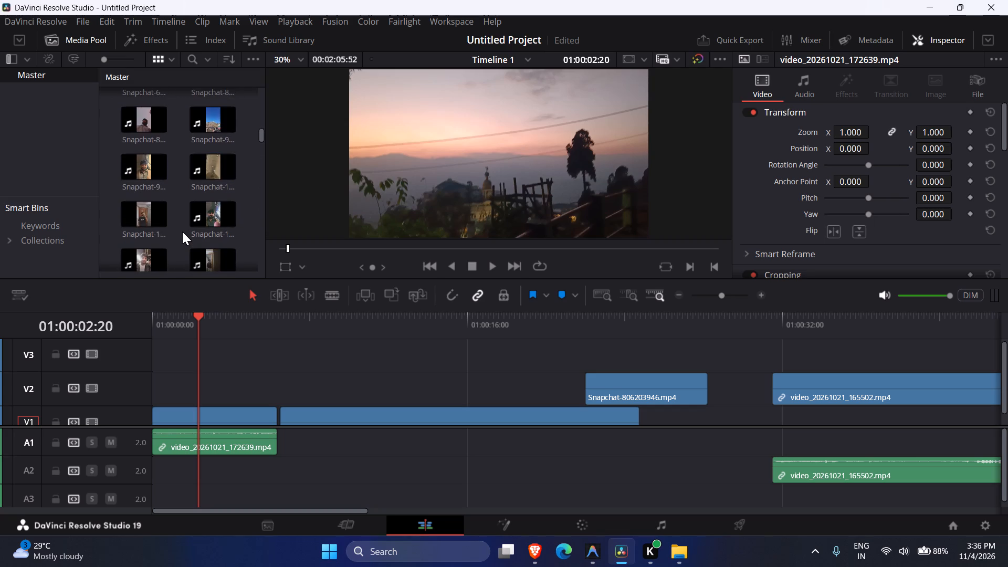
scroll(182, 232, up, 3)
scroll(143, 123, up, 4)
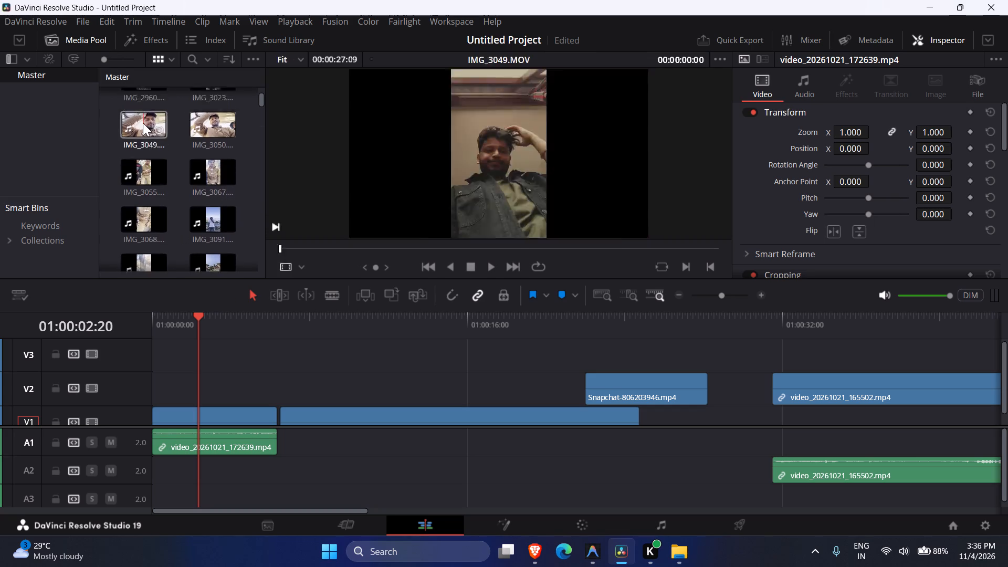
scroll(143, 123, up, 20)
scroll(143, 123, up, 5)
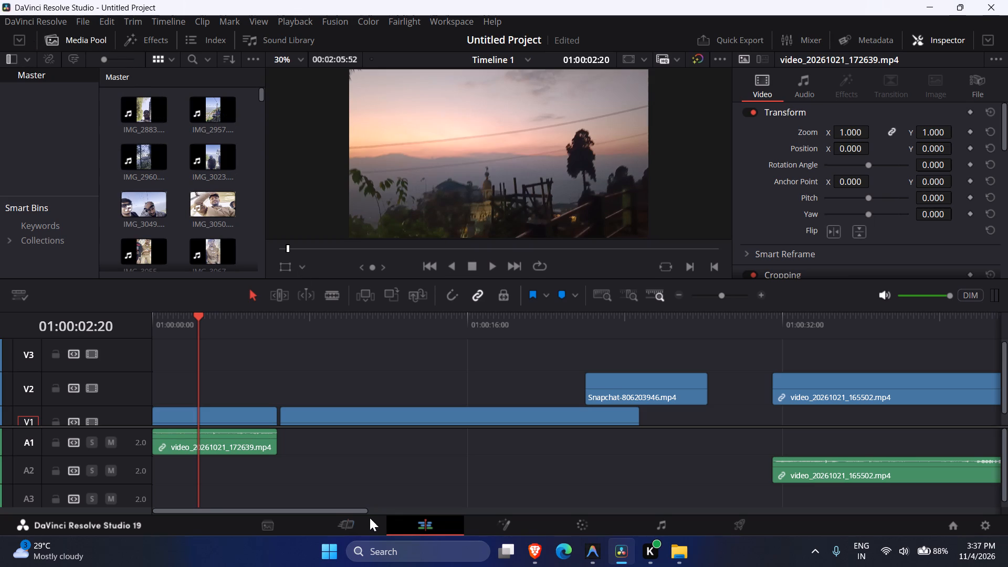
scroll(215, 135, up, 1)
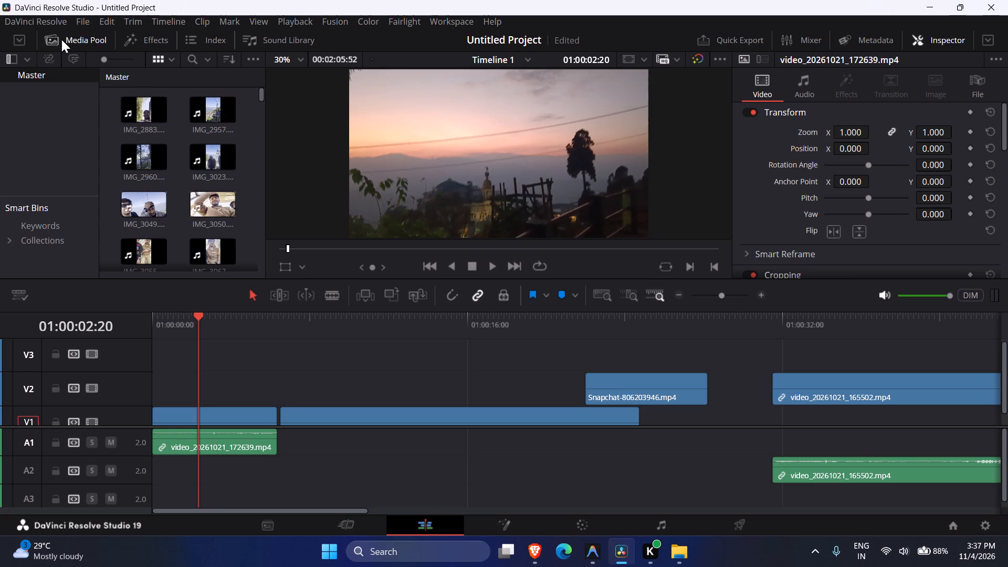
Expand the Media Pool to full height so more of the Master bin's clips are shown.
click(61, 39)
click(61, 39)
drag(55, 135, 35, 129)
click(23, 34)
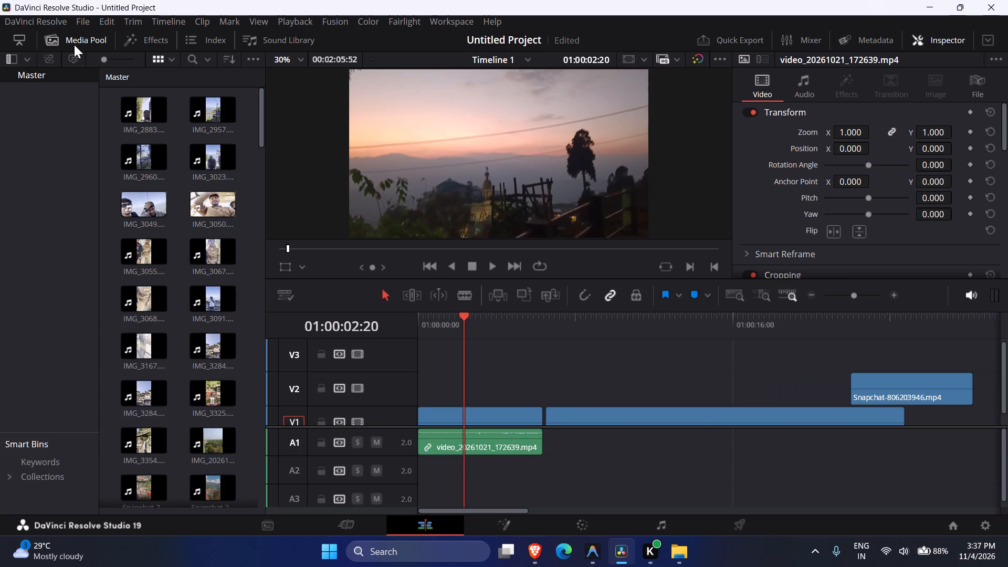
Import the downloaded song video from the Downloads folder into the Master bin using Import Media.
scroll(248, 127, up, 8)
right_click(112, 110)
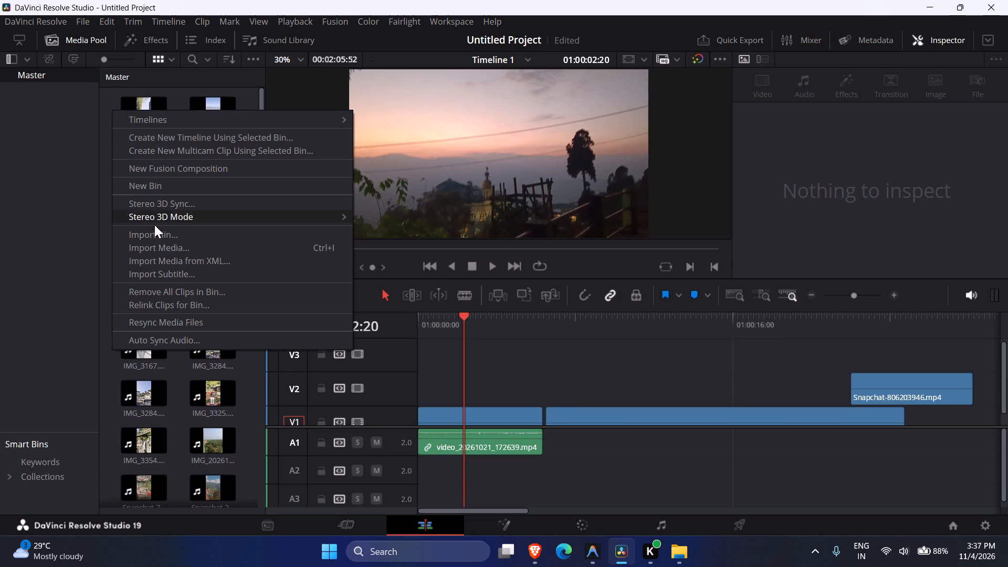
click(161, 242)
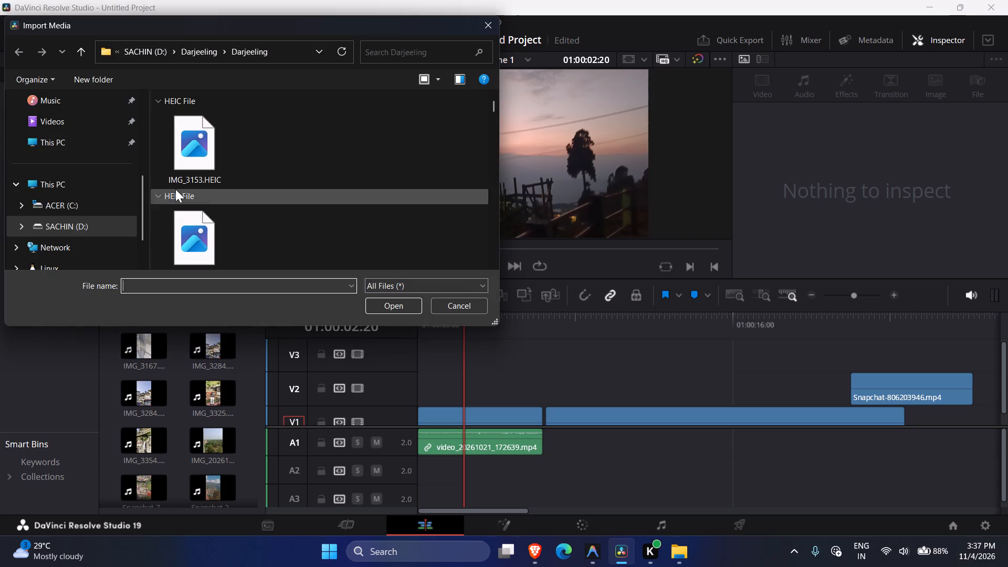
scroll(68, 215, up, 11)
click(65, 201)
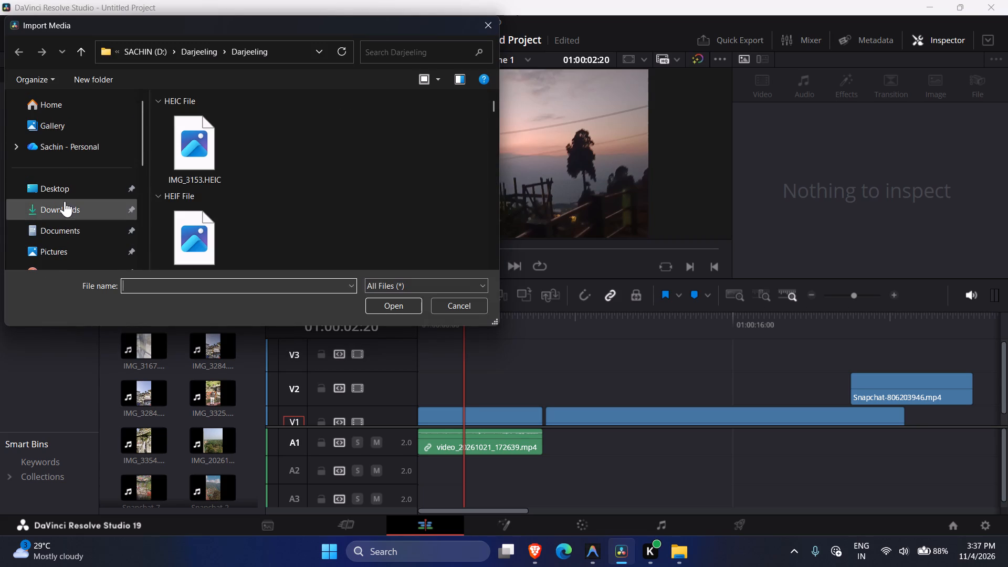
double_click(225, 155)
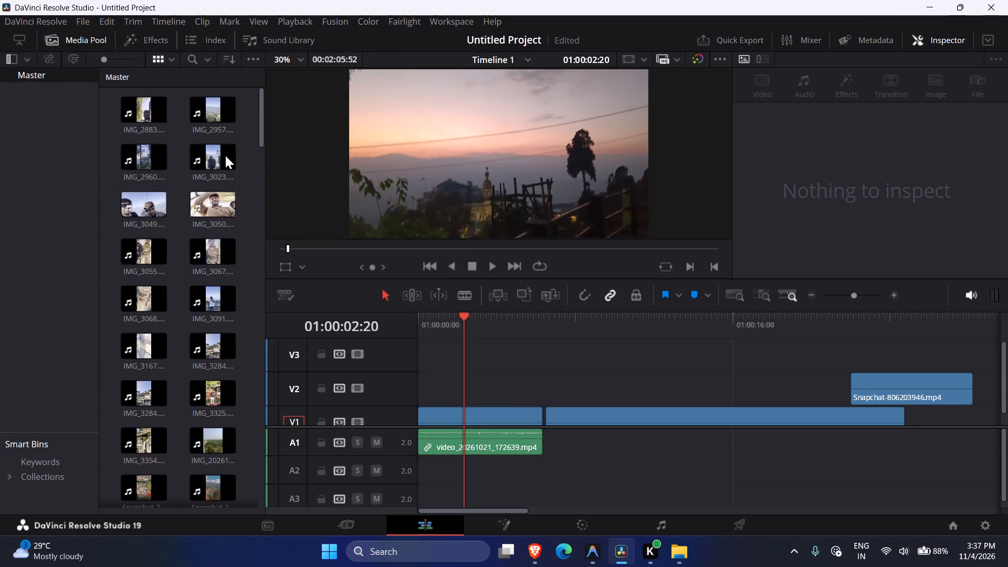
Look through the Master bin's thumbnails for the newly imported song video.
scroll(230, 256, up, 4)
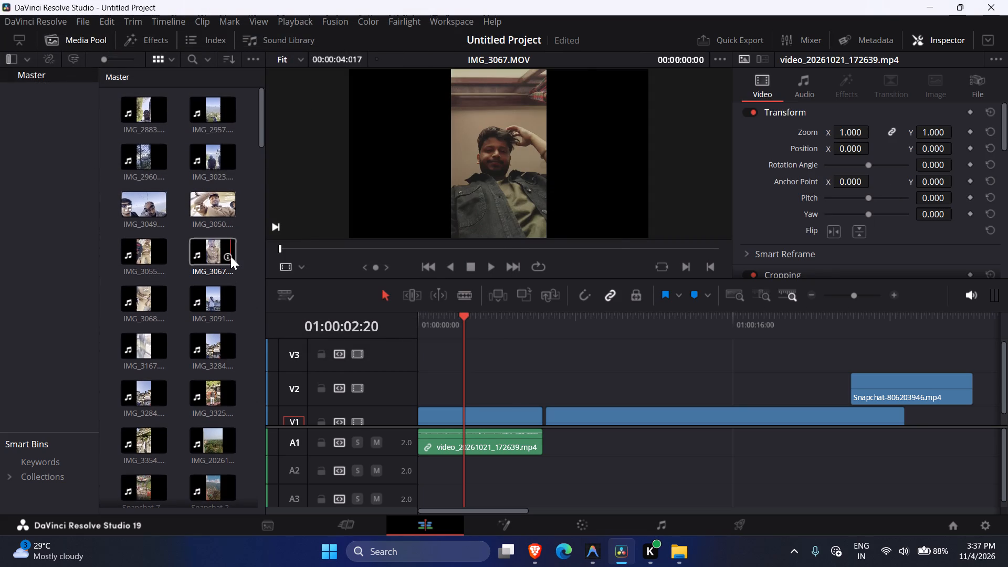
scroll(230, 256, down, 2)
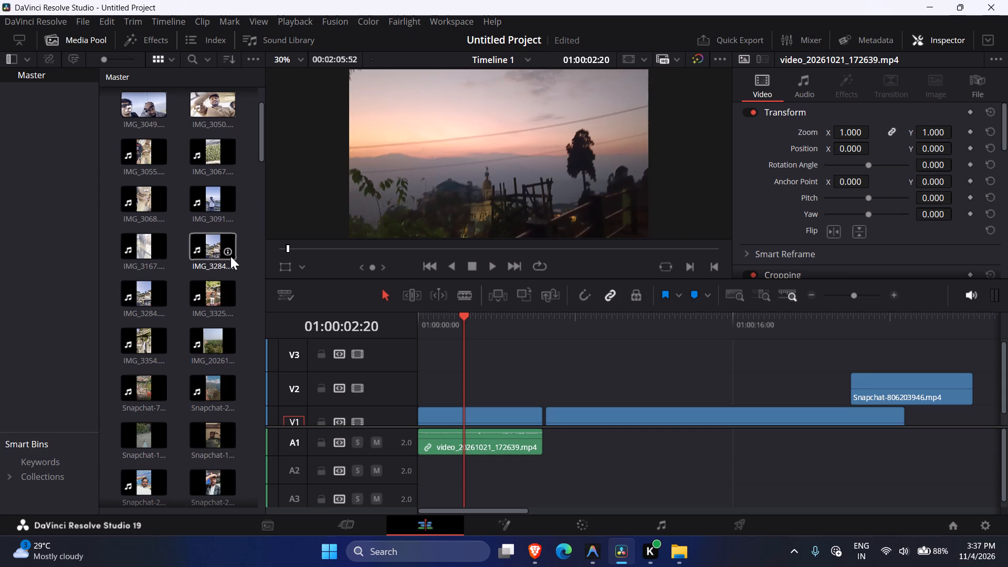
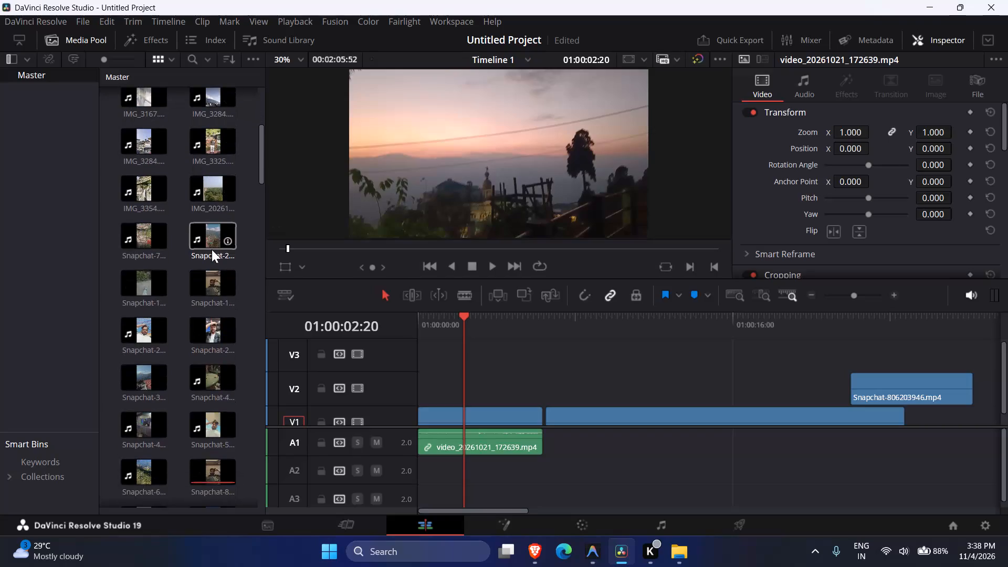
Look through the Master bin for the imported song video, previewing video_20261020_231439.mp4 and video_20261020_123024.mp4.
scroll(212, 249, down, 2)
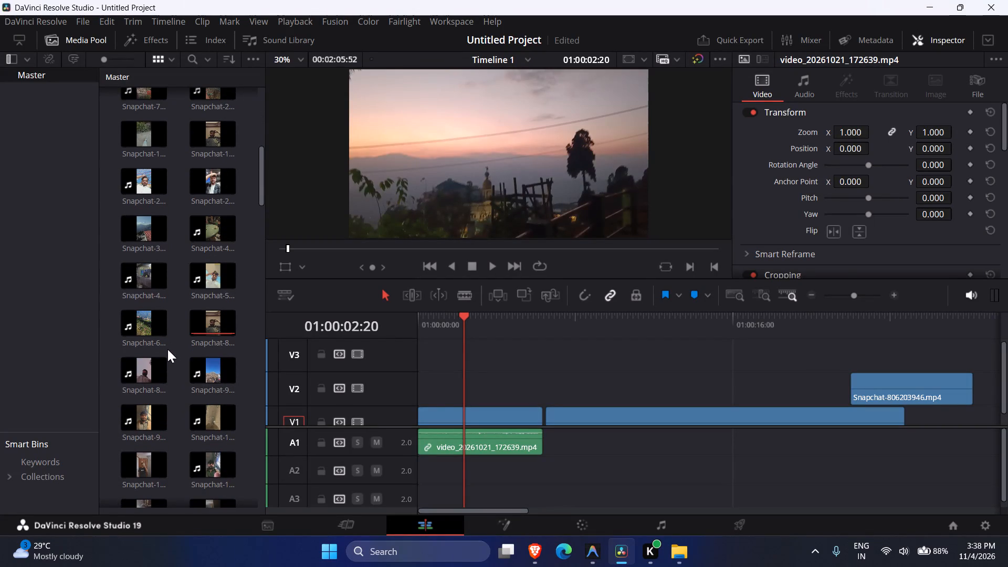
scroll(167, 349, down, 5)
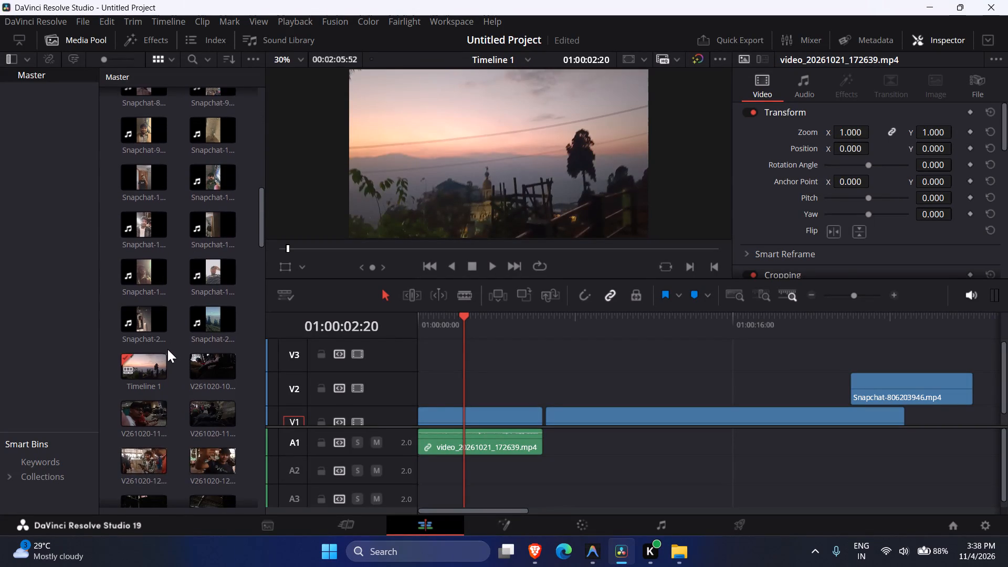
scroll(167, 349, down, 1)
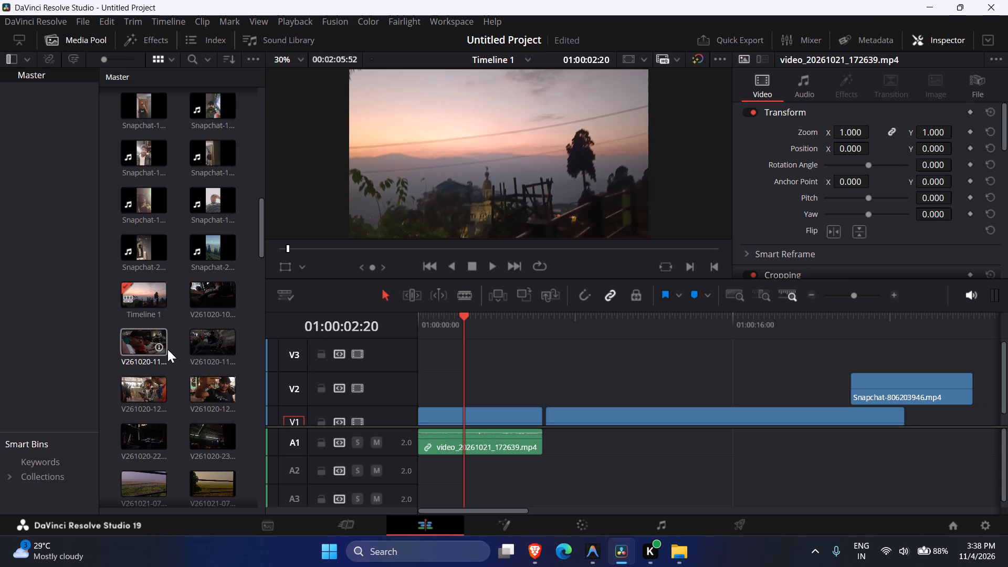
scroll(167, 349, down, 14)
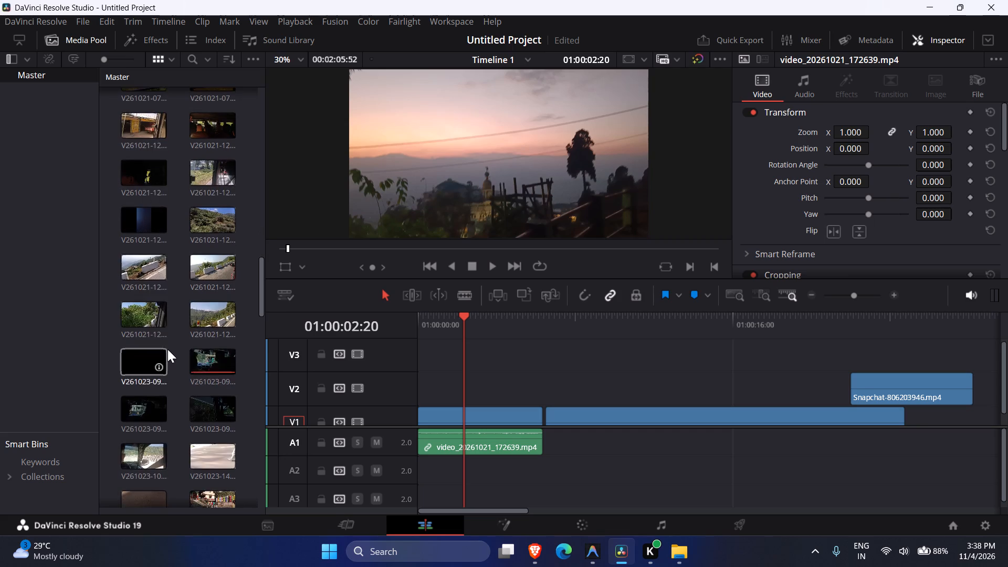
scroll(167, 349, down, 3)
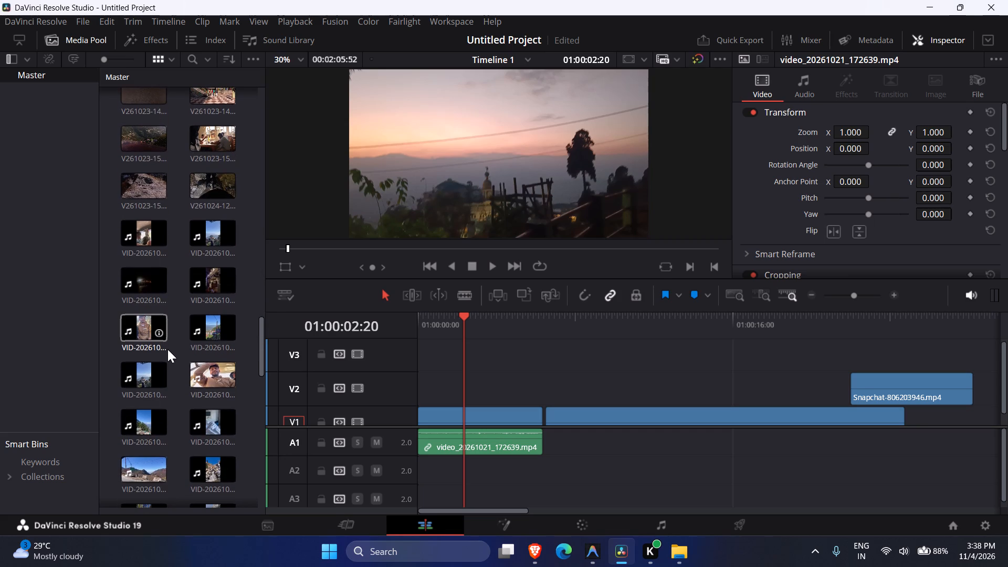
scroll(167, 349, down, 4)
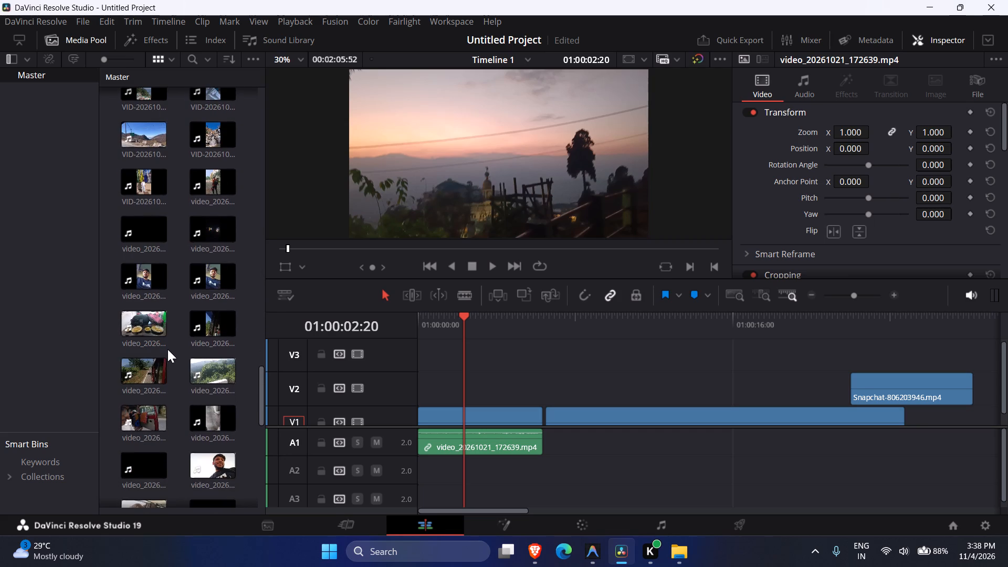
click(194, 240)
key(space)
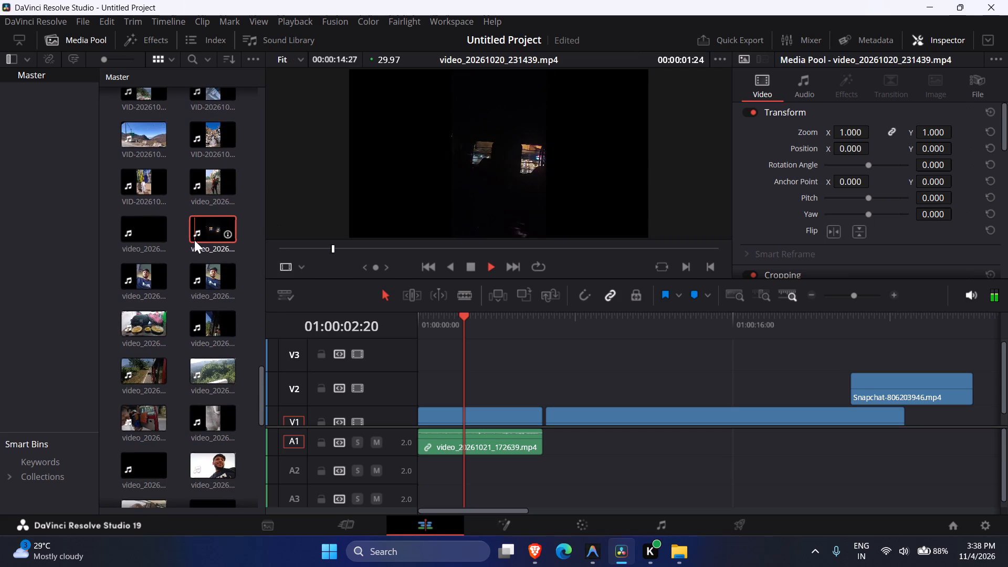
click(132, 237)
key(space)
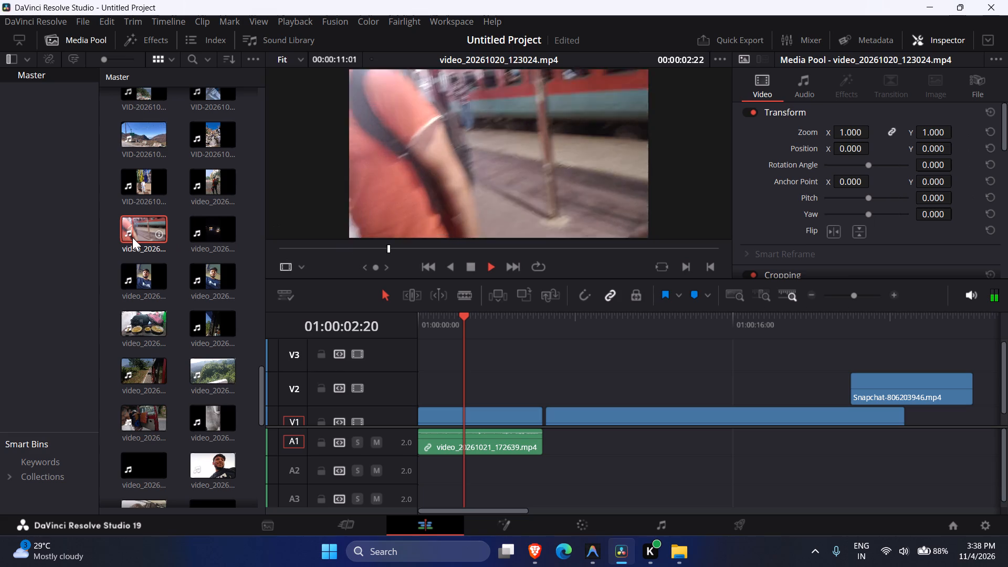
Check the clips at the end of the Master bin and preview video_20261024_142412.mp4.
scroll(132, 237, down, 10)
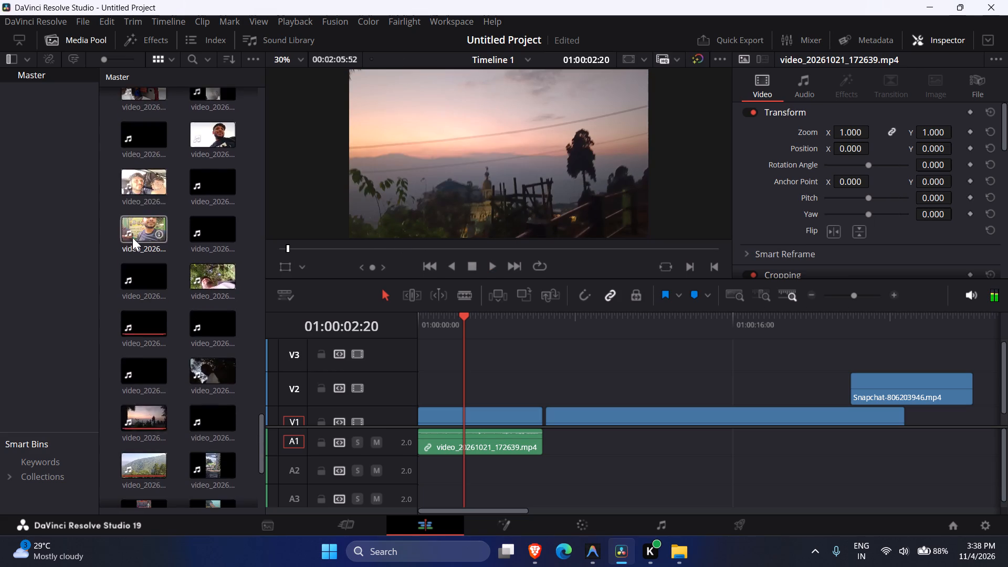
scroll(132, 237, down, 6)
click(202, 475)
key(space)
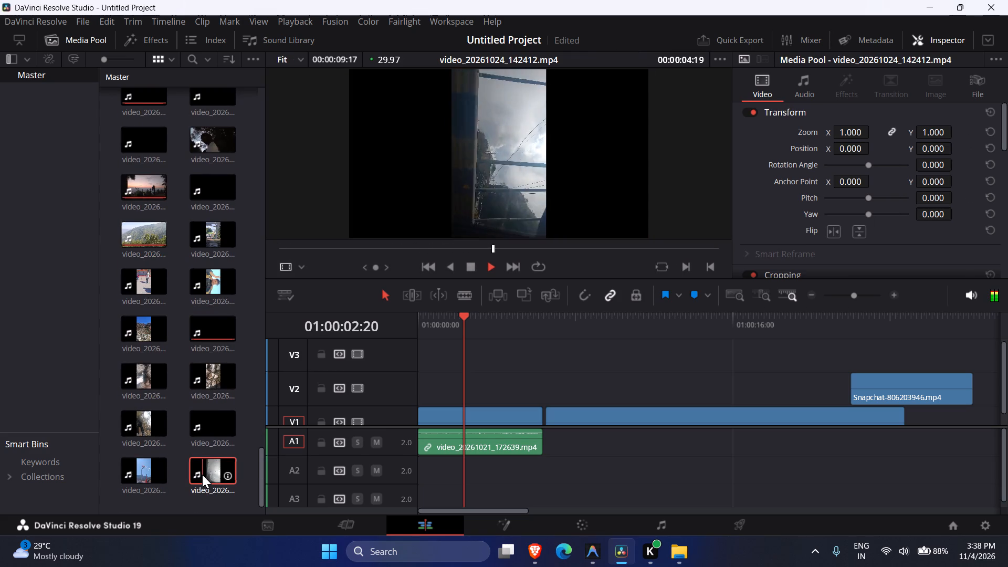
Narrow the Media Pool's bin list so the Master bin's thumbnails fit in three columns.
scroll(202, 475, up, 1)
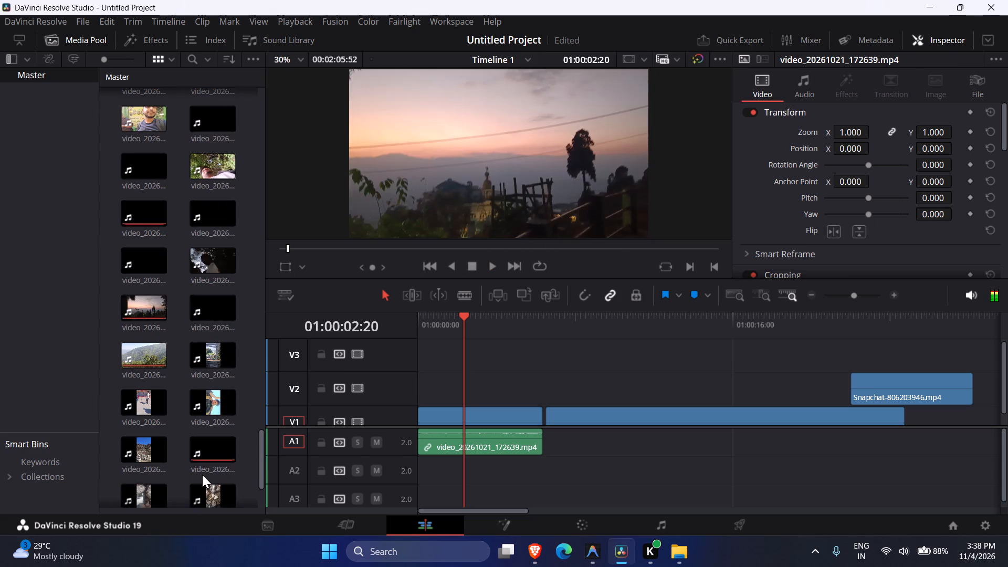
scroll(202, 475, up, 2)
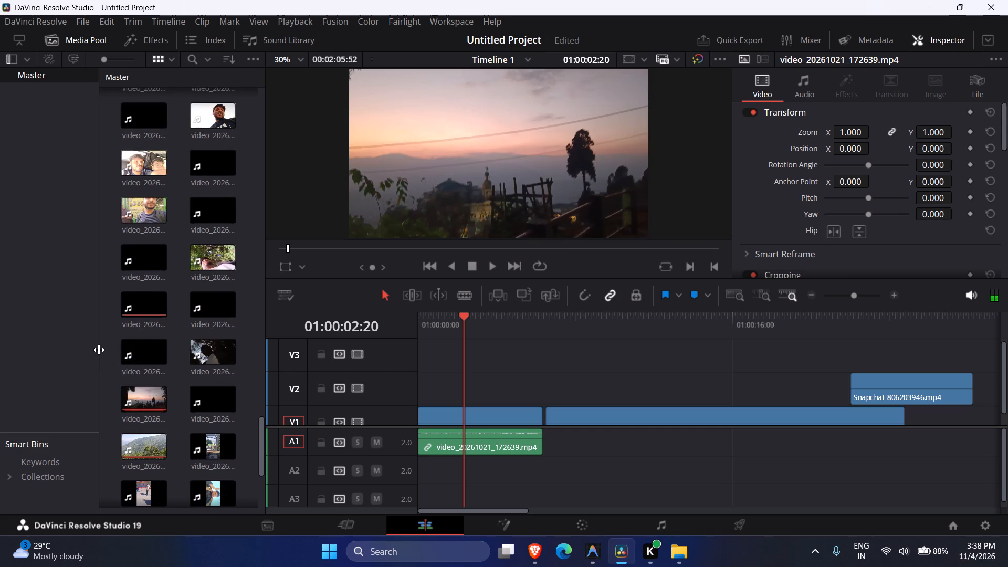
drag(98, 350, 0, 334)
Search the whole Master bin again for the song video and preview video_20261024_123320.mp4.
scroll(184, 271, up, 4)
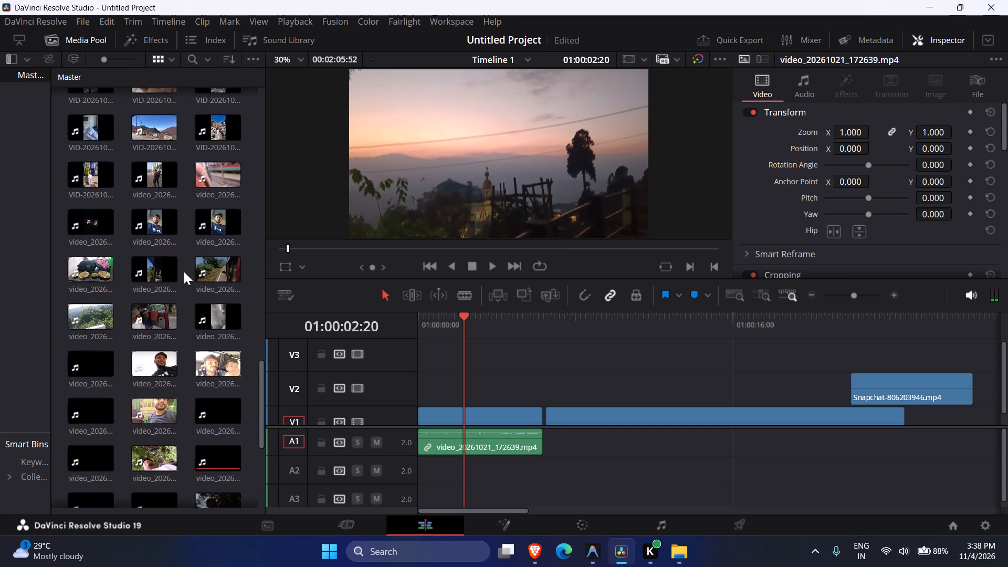
scroll(184, 271, up, 7)
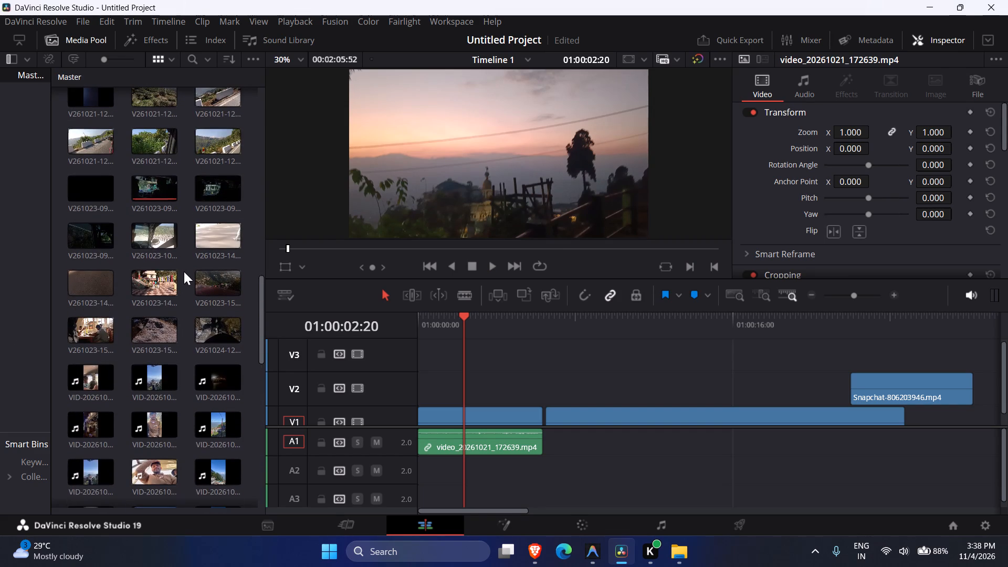
scroll(184, 271, up, 6)
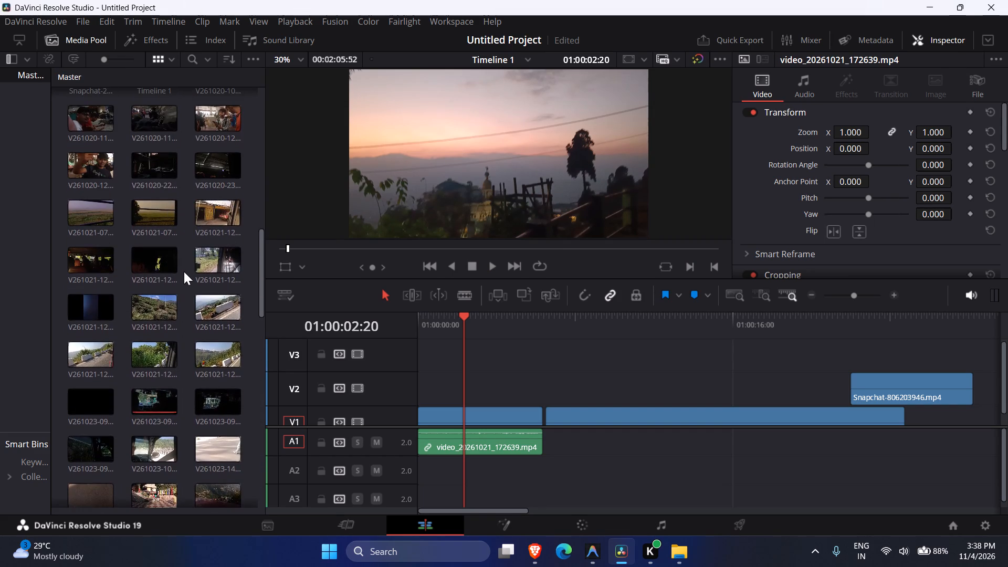
scroll(184, 271, up, 9)
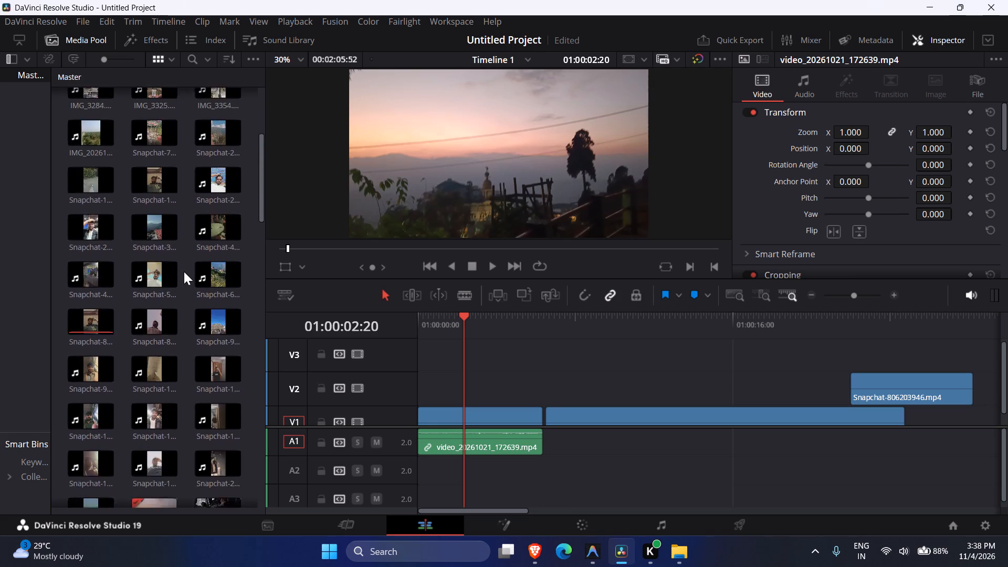
scroll(184, 271, up, 4)
scroll(131, 333, down, 3)
scroll(131, 333, down, 20)
scroll(131, 333, down, 20)
scroll(131, 333, down, 20)
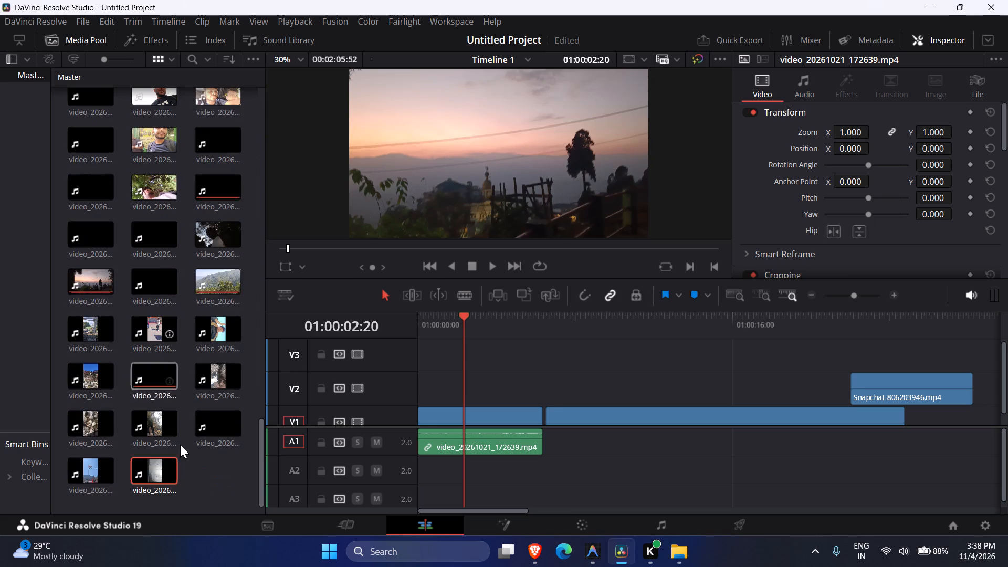
click(196, 508)
click(222, 413)
key(space)
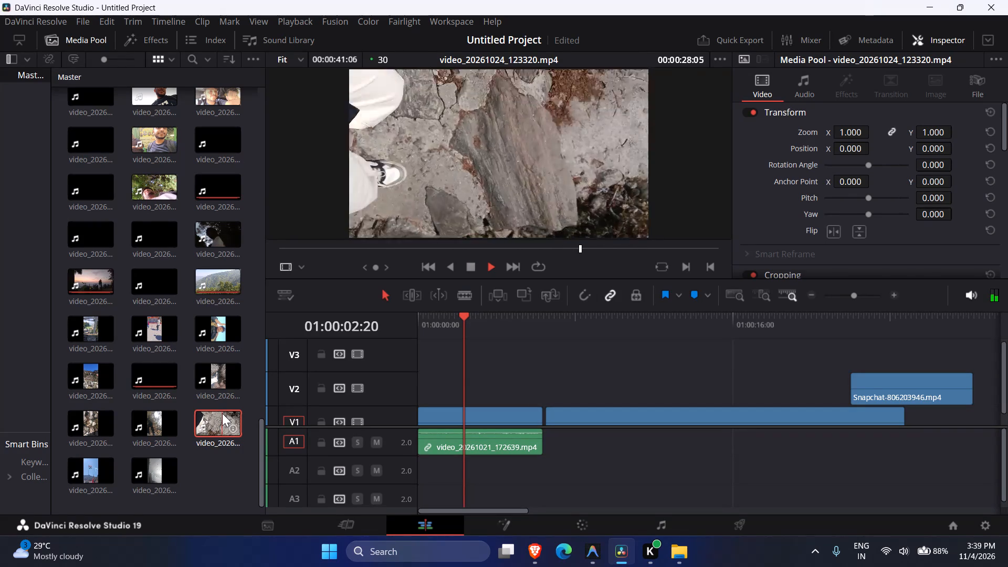
key(space)
Look through the Master bin's thumbnails from the last clips back to the first for the song video.
scroll(222, 413, up, 1)
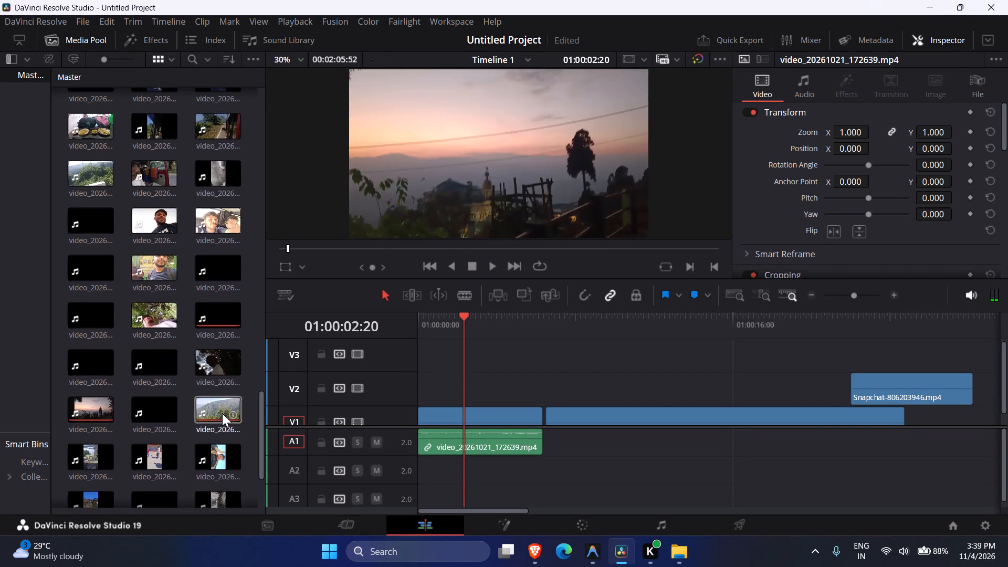
scroll(222, 413, up, 3)
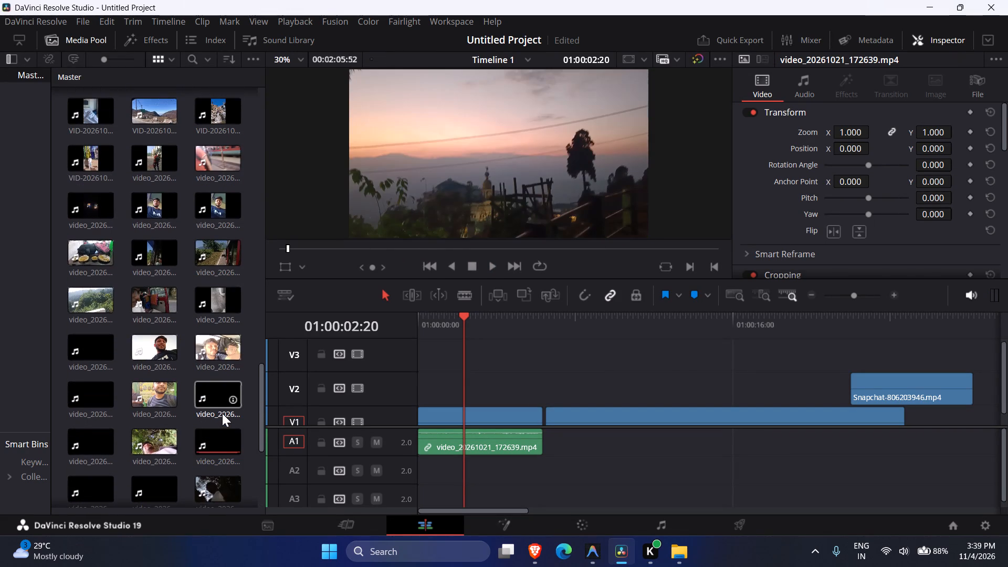
scroll(222, 413, up, 4)
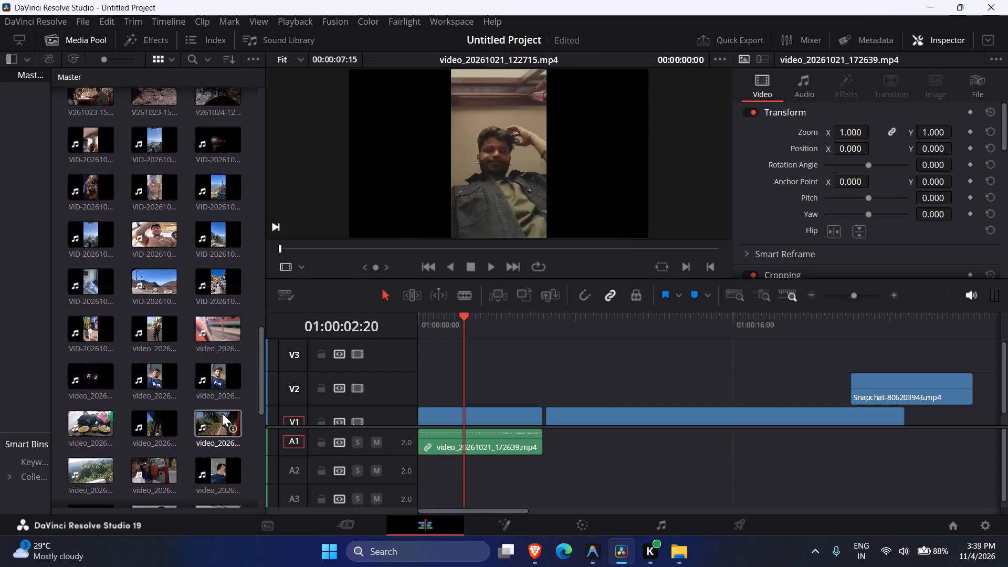
scroll(174, 312, up, 5)
scroll(178, 376, up, 1)
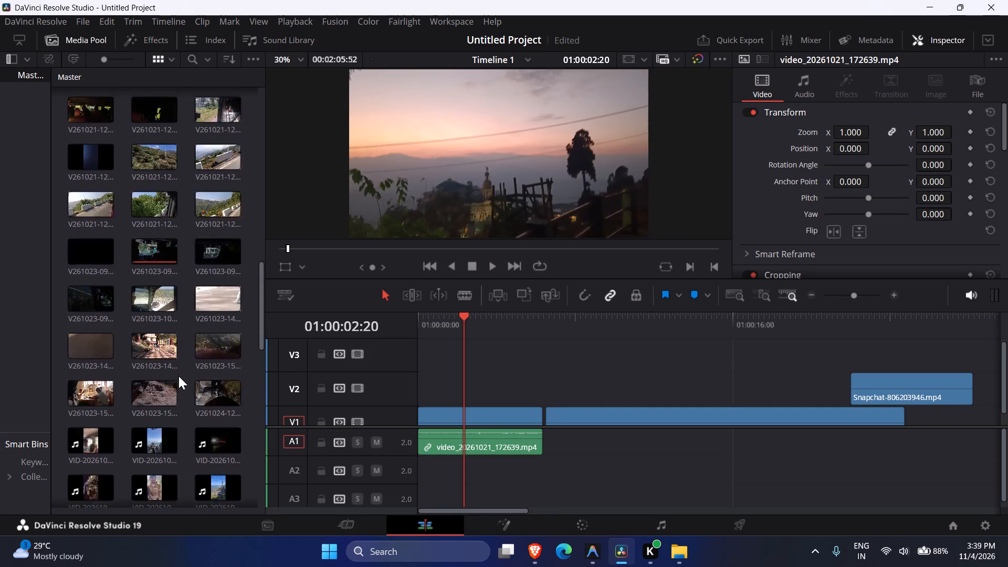
scroll(178, 376, up, 10)
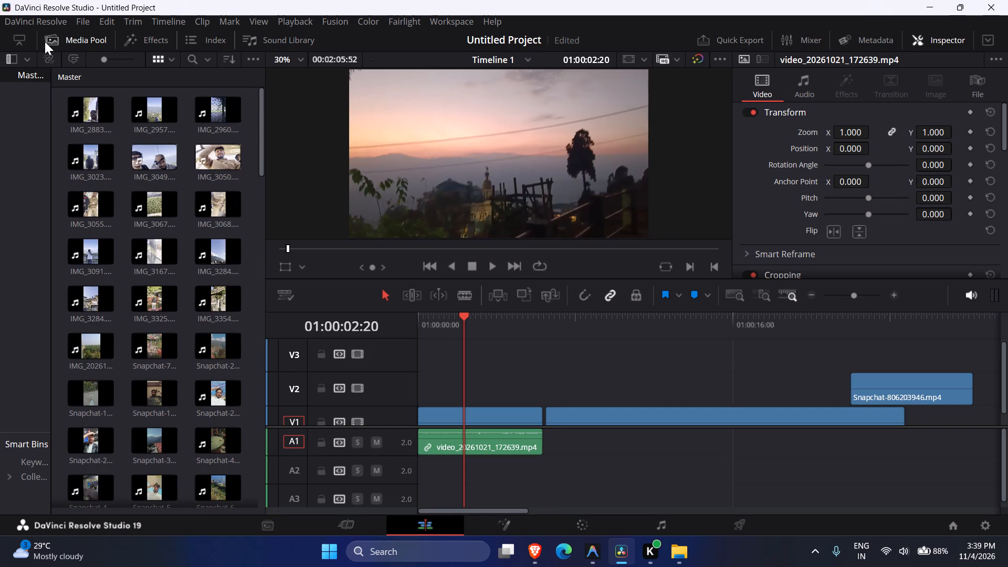
Import the Arijit Singh - Ye Fitoor Mera Black Screen Status video from the Downloads folder into the Master bin.
click(69, 21)
drag(69, 21, 81, 20)
click(81, 20)
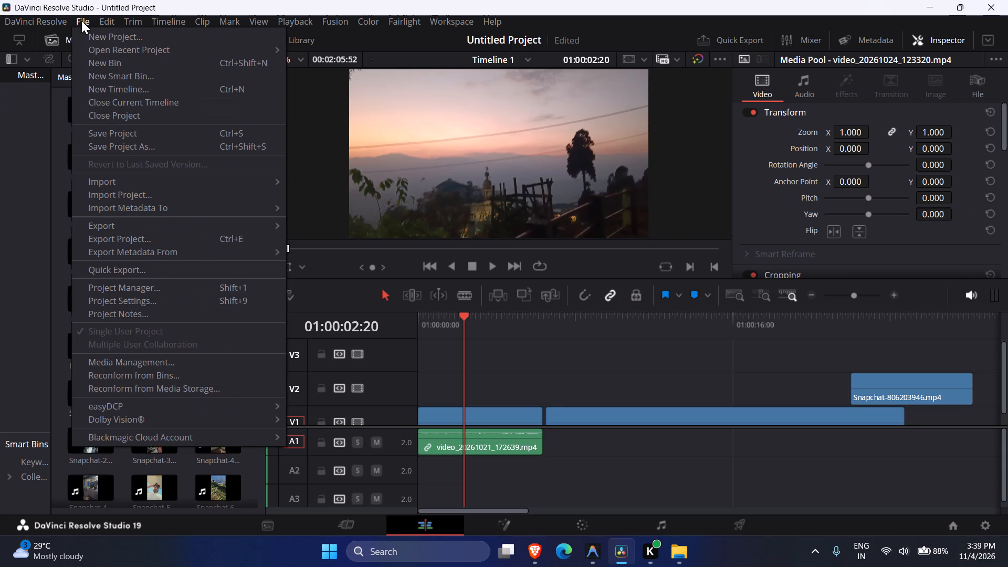
click(113, 179)
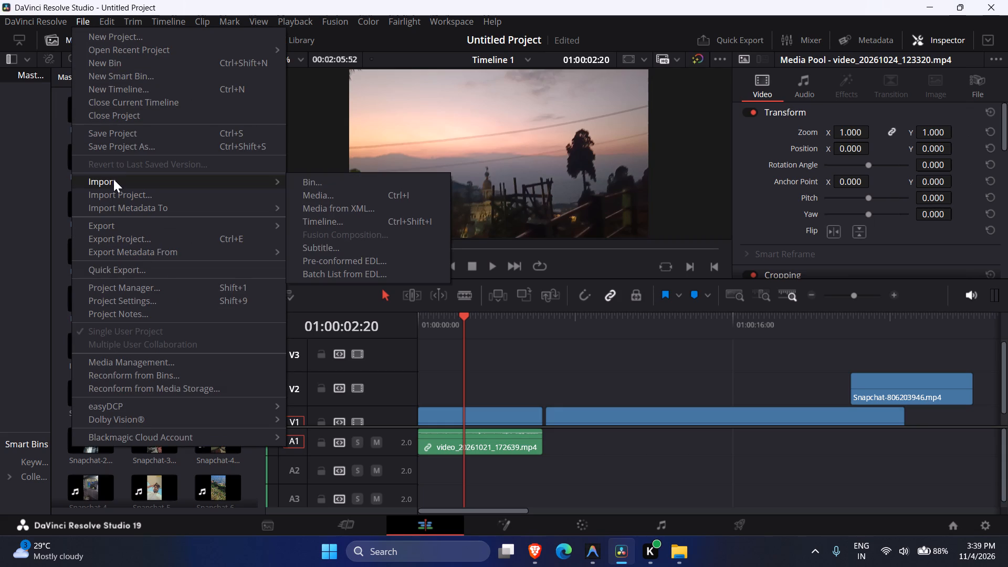
click(369, 194)
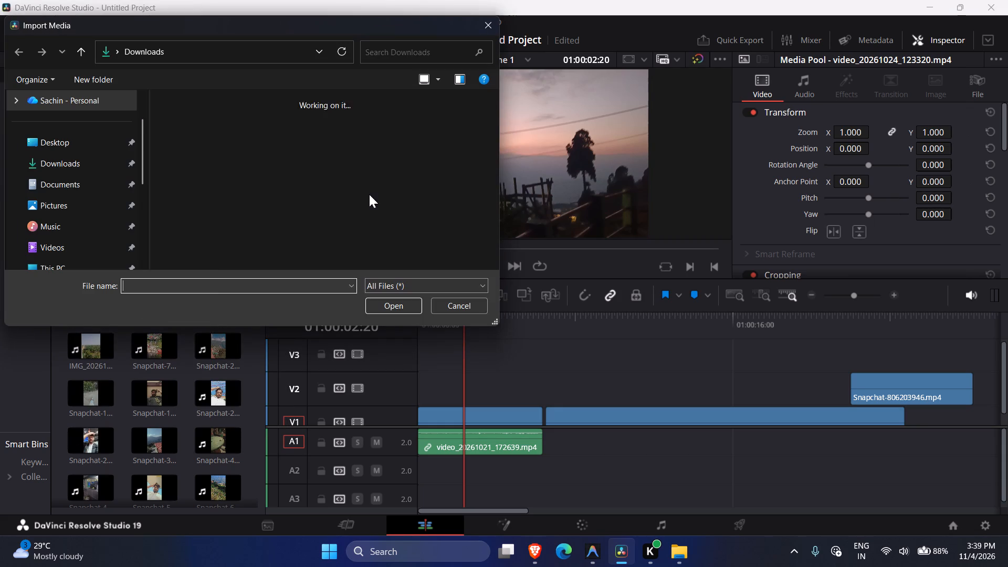
drag(275, 212, 590, 442)
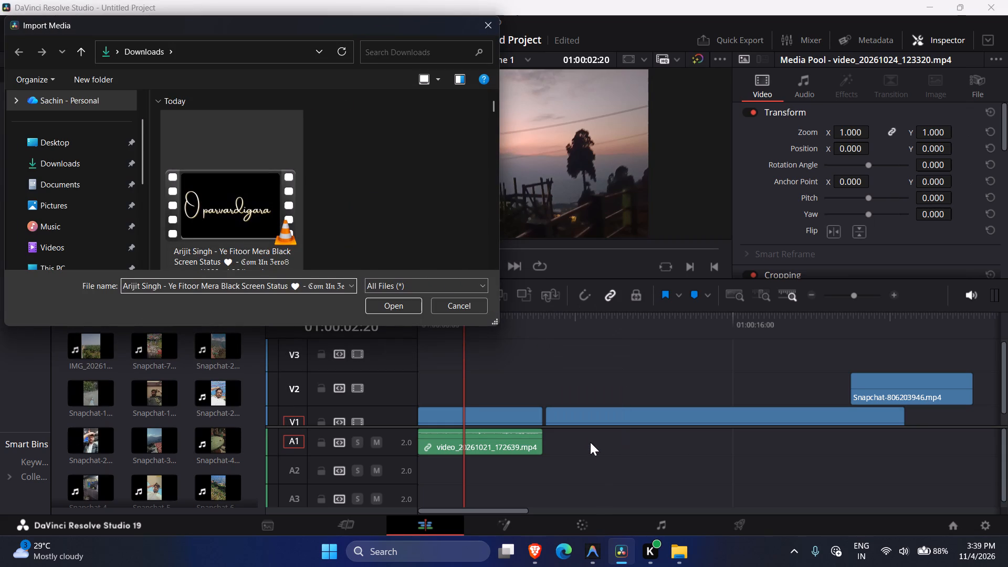
double_click(271, 215)
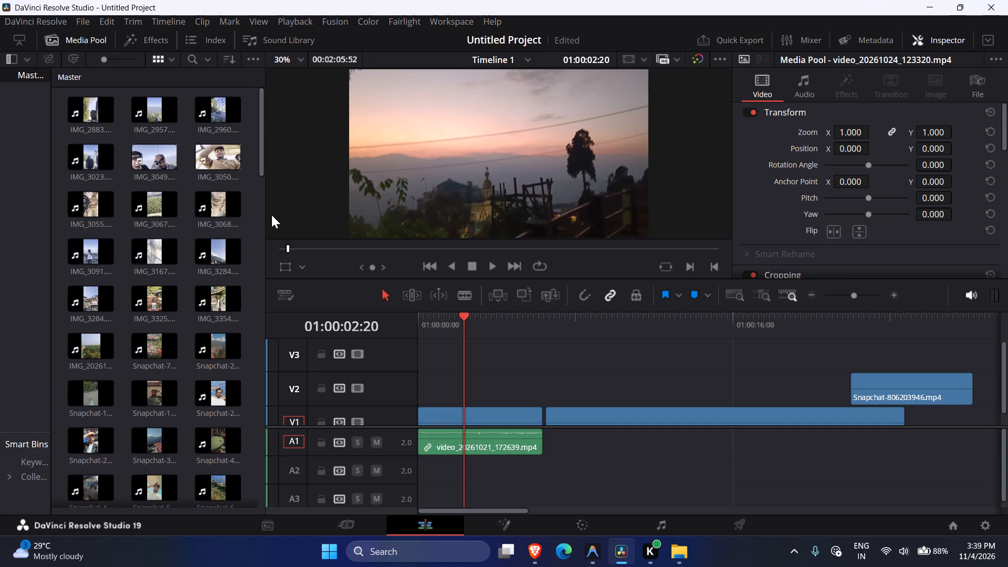
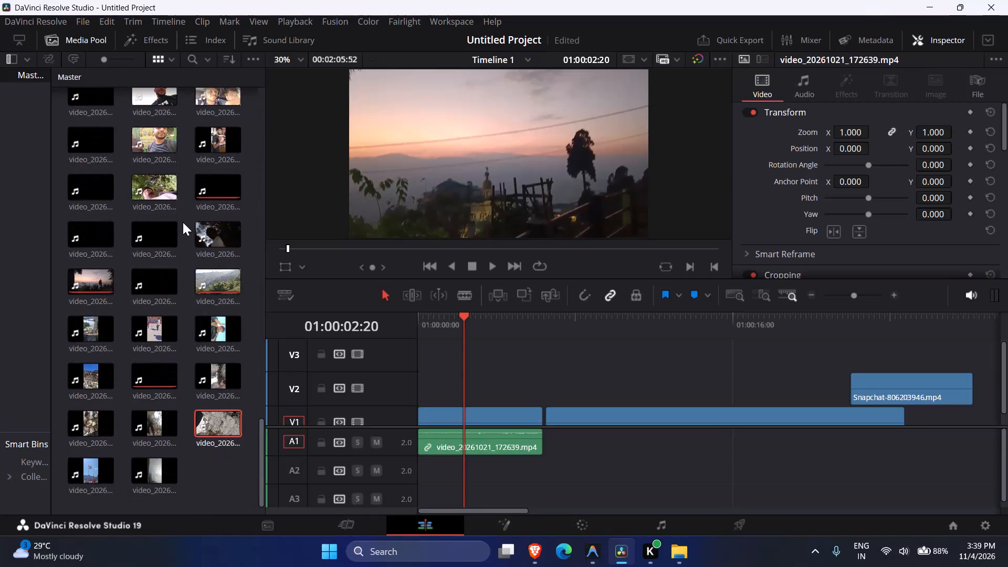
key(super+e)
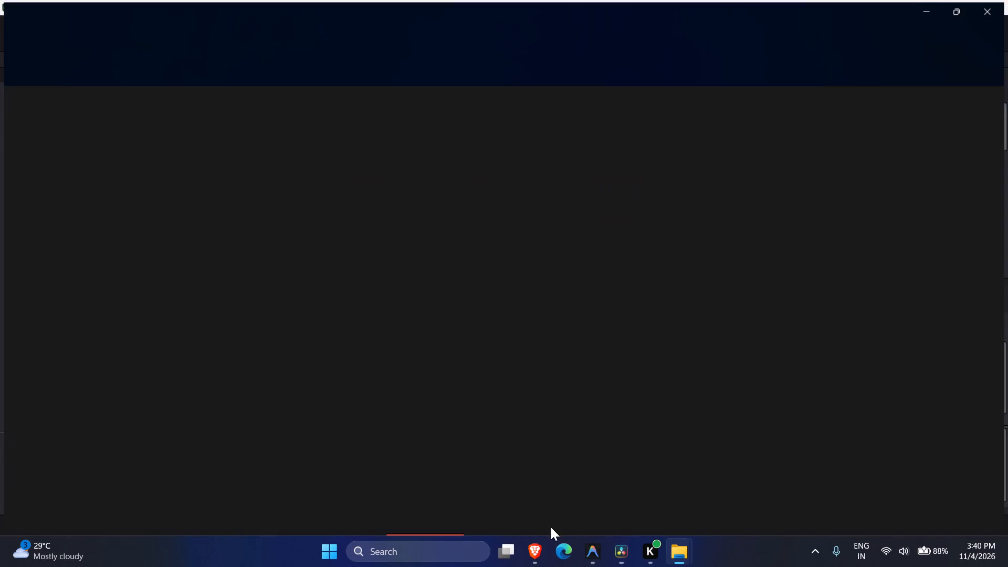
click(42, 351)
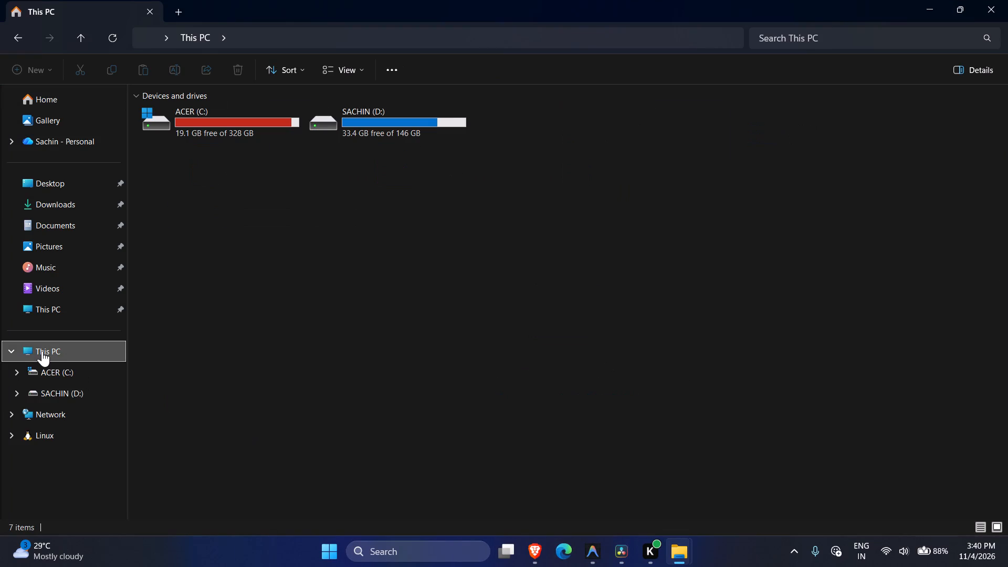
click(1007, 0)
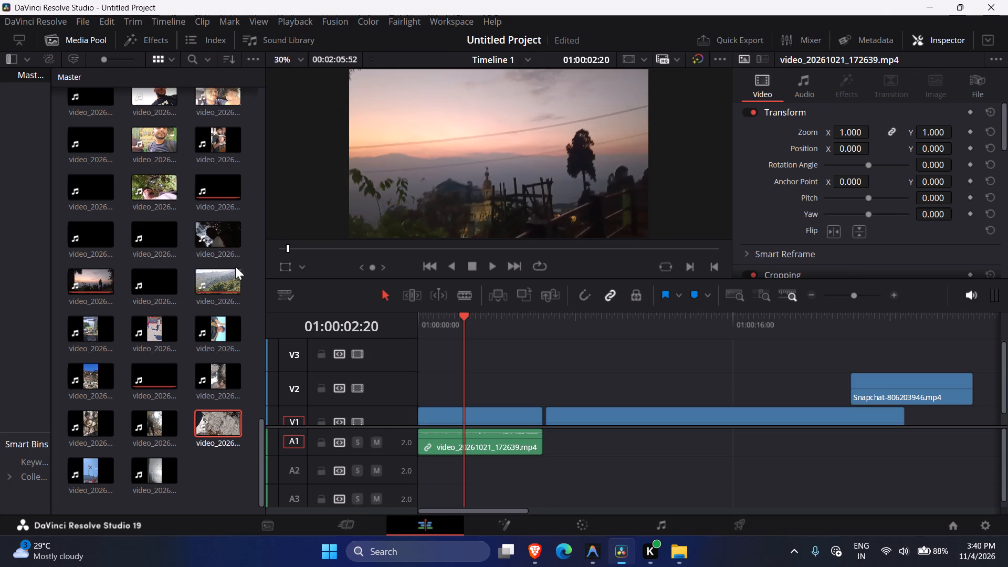
Go through the Master bin's clips from video_20261024_142412.mp4 back to the first one, looking for the song video.
click(156, 491)
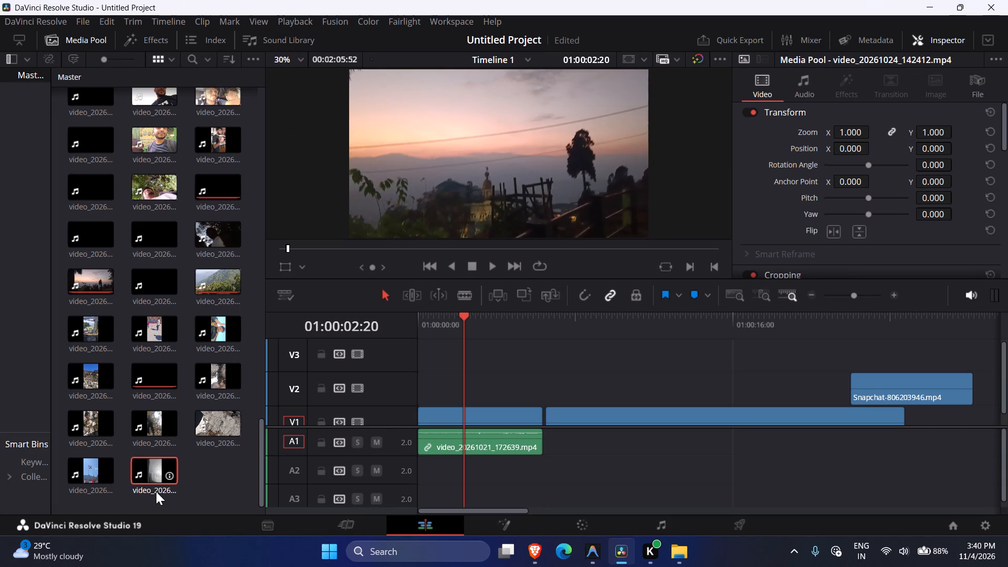
key(Left)
key(Up)
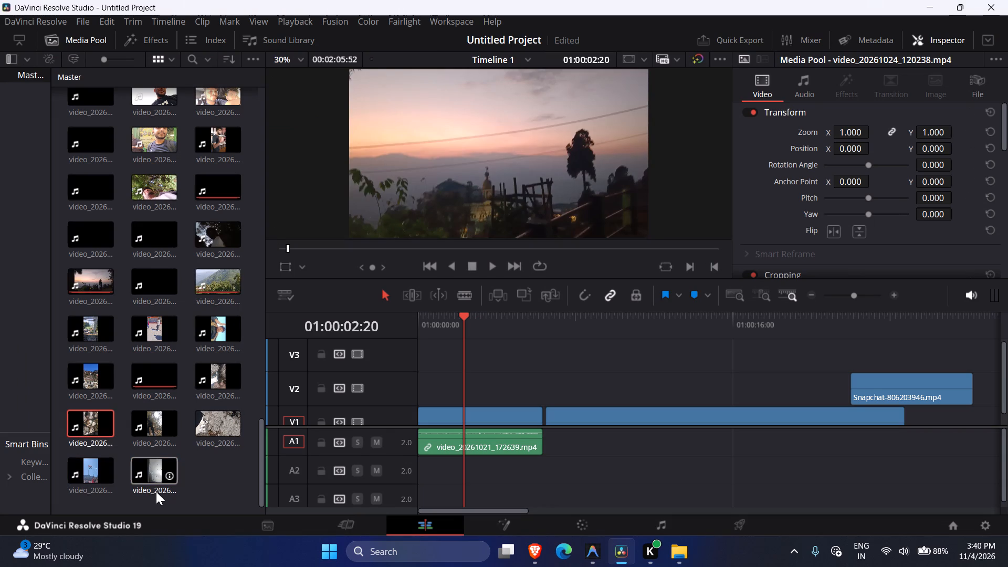
key(Left)
key(Left)
key(Left)
key(Up)
key(Up)
key(Up)
key(Up)
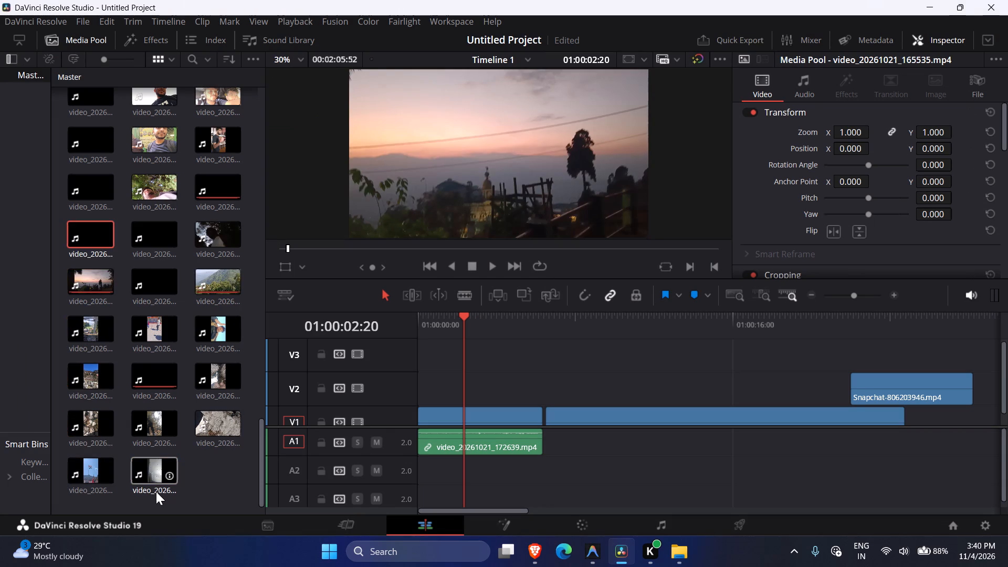
key(Up)
key(Up)
key(Up)
key(Up)
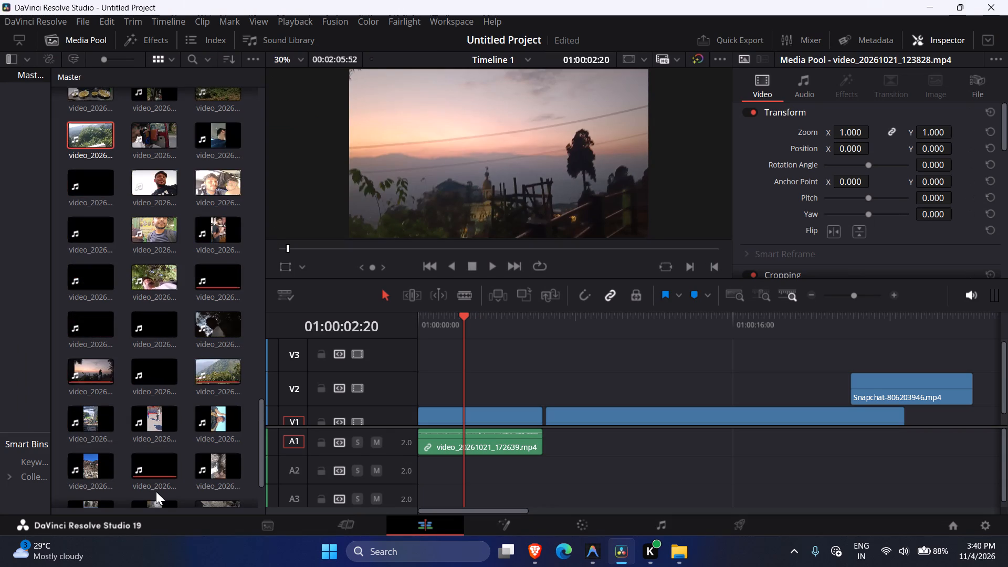
key(Up)
key(Up)
key(Up)
key(Up)
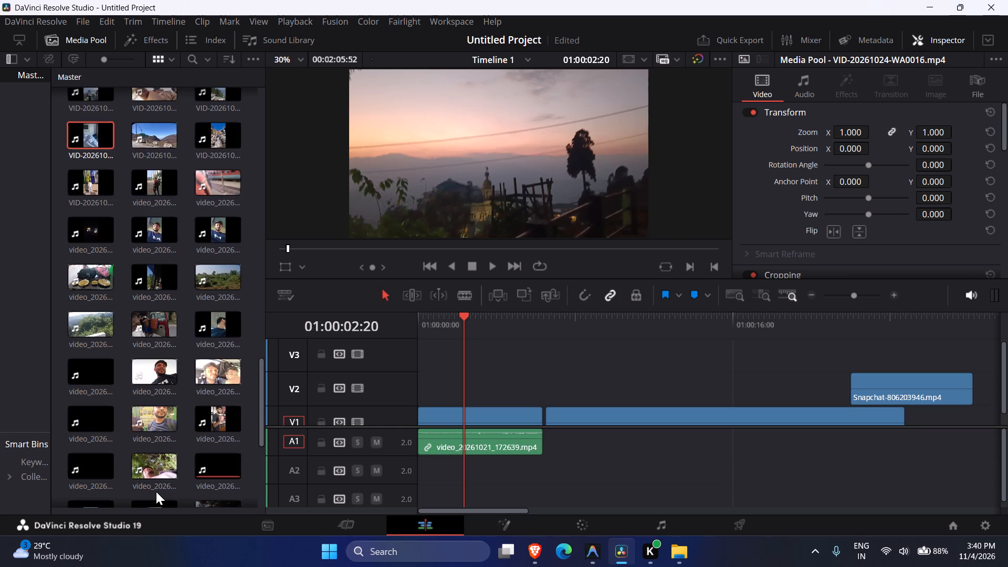
key(Up)
key(Up)
key(Up)
key(Up)
key(Up)
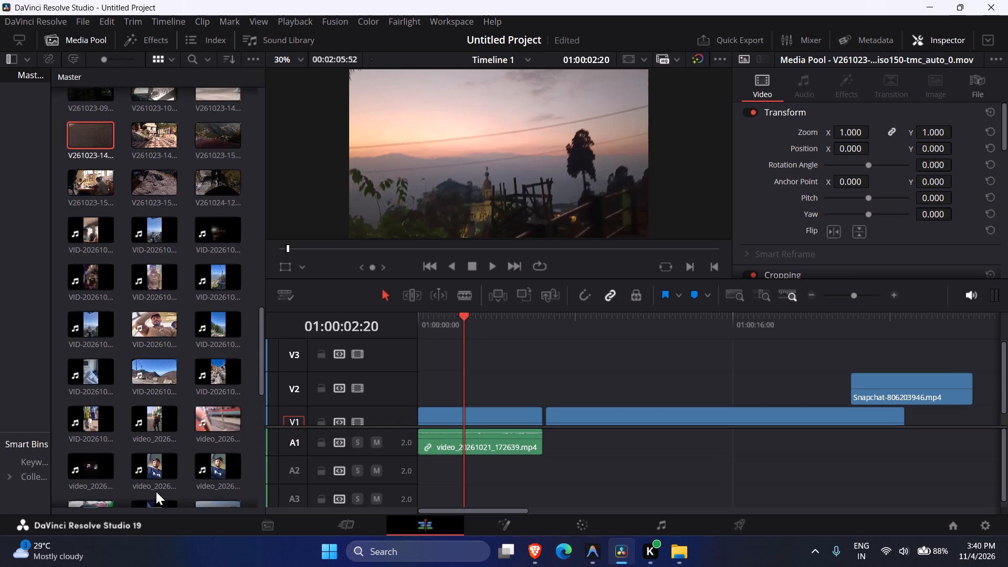
key(Up)
key(Up)
key(Up)
key(Up)
key(Up)
key(Up)
key(Up)
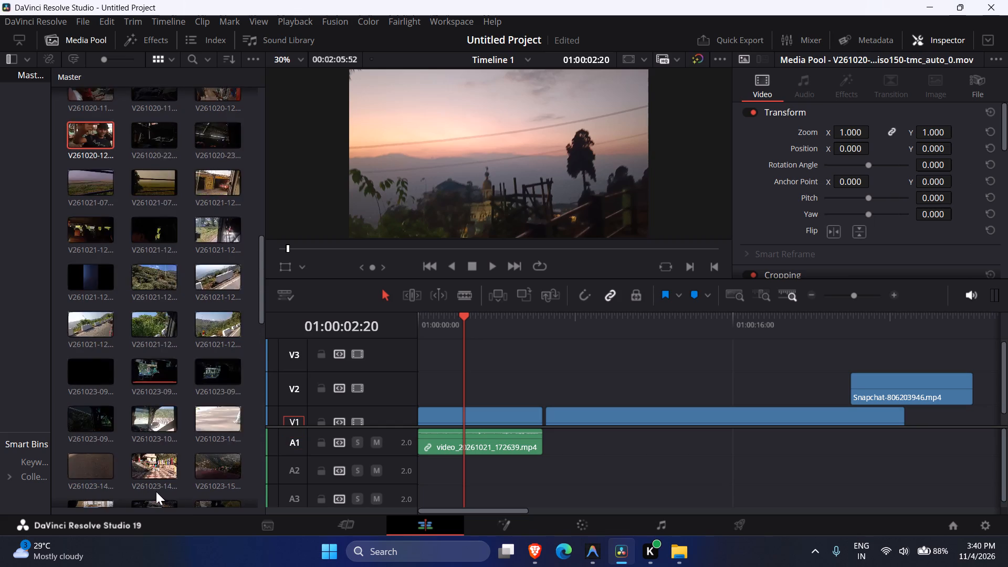
key(Up)
key(Up)
key(Up)
key(Up)
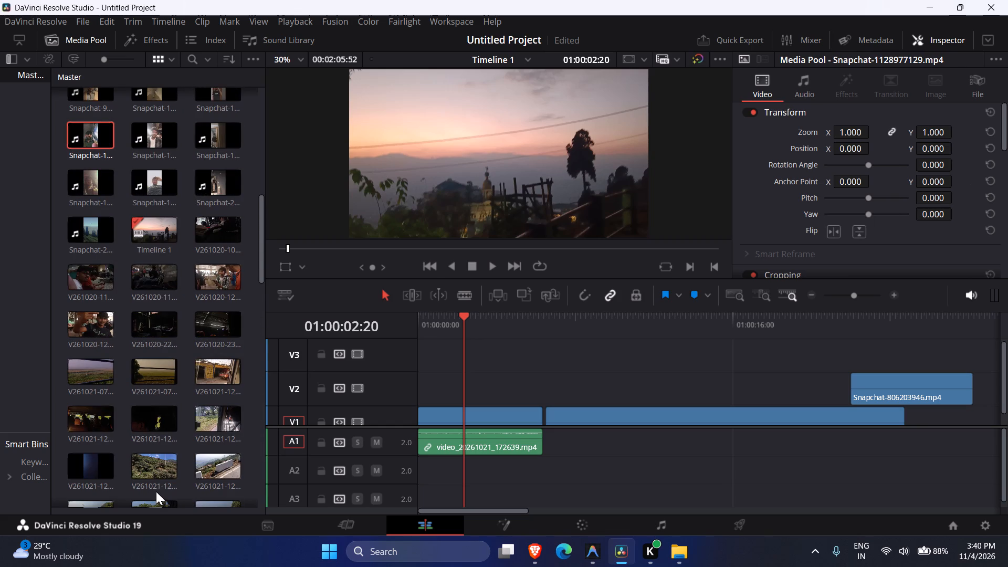
key(Up)
key(Up)
key(Up)
key(Up)
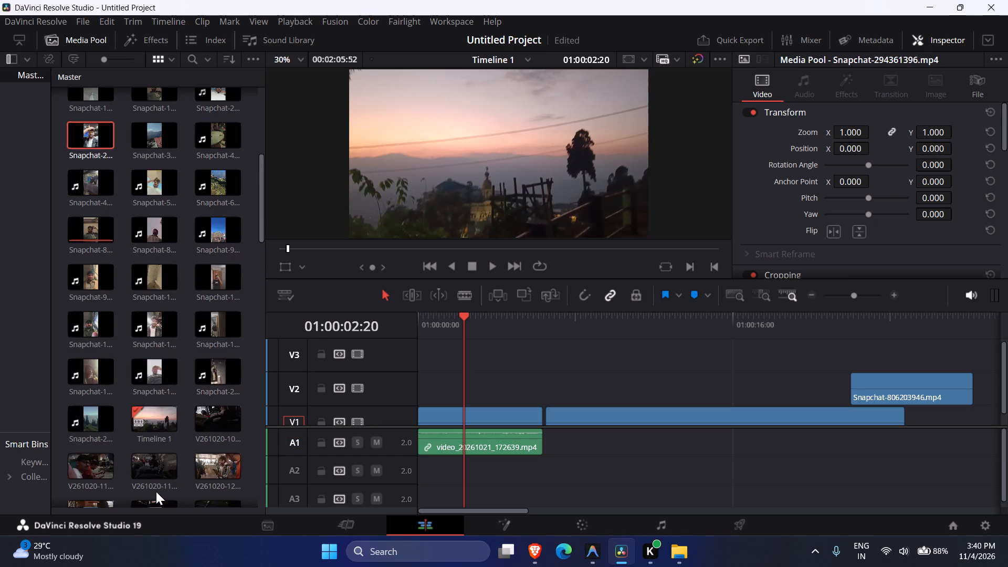
key(Up)
key(Up)
key(Up)
key(Up)
key(Up)
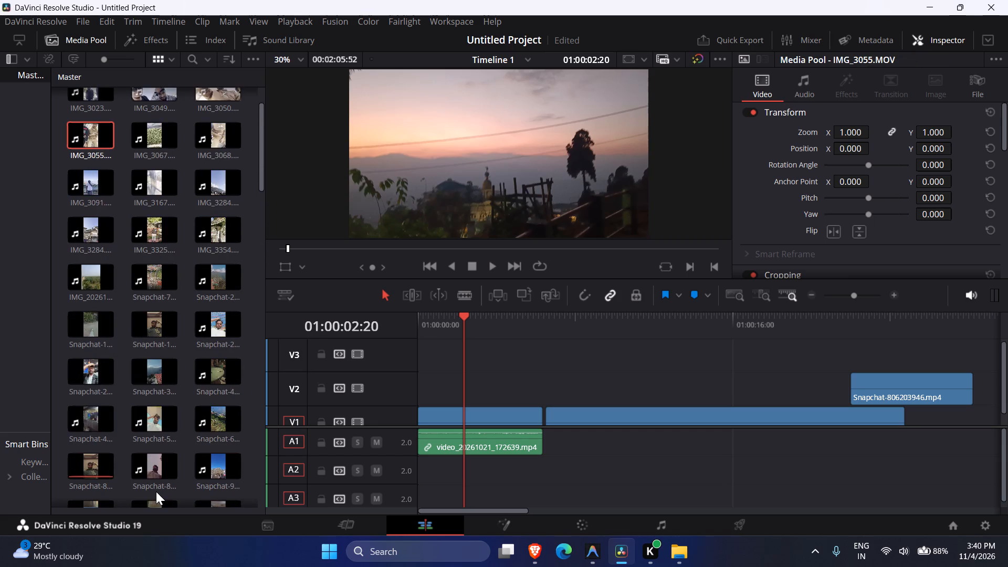
key(Up)
key(Up)
key(Down)
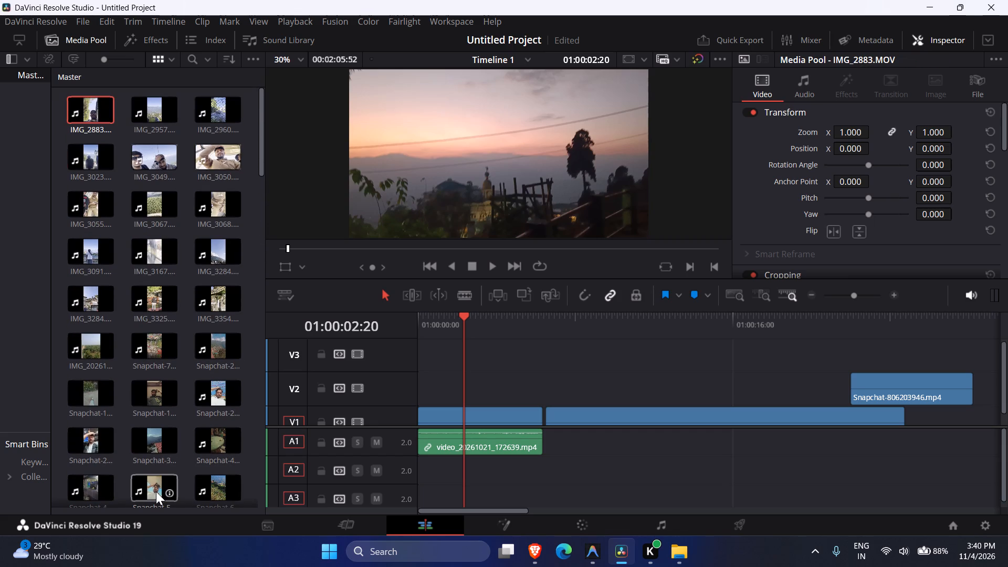
key(Up)
key(Up)
key(Up)
Examine the clips in the Master bin's first row and play Snapchat-539126345.mp4.
key(Right)
key(Right)
key(Right)
key(Right)
key(Right)
key(Right)
key(Right)
key(Right)
key(Right)
key(Right)
key(Right)
key(Right)
key(Right)
key(Right)
key(Right)
key(Right)
key(Right)
key(Right)
key(Right)
key(Right)
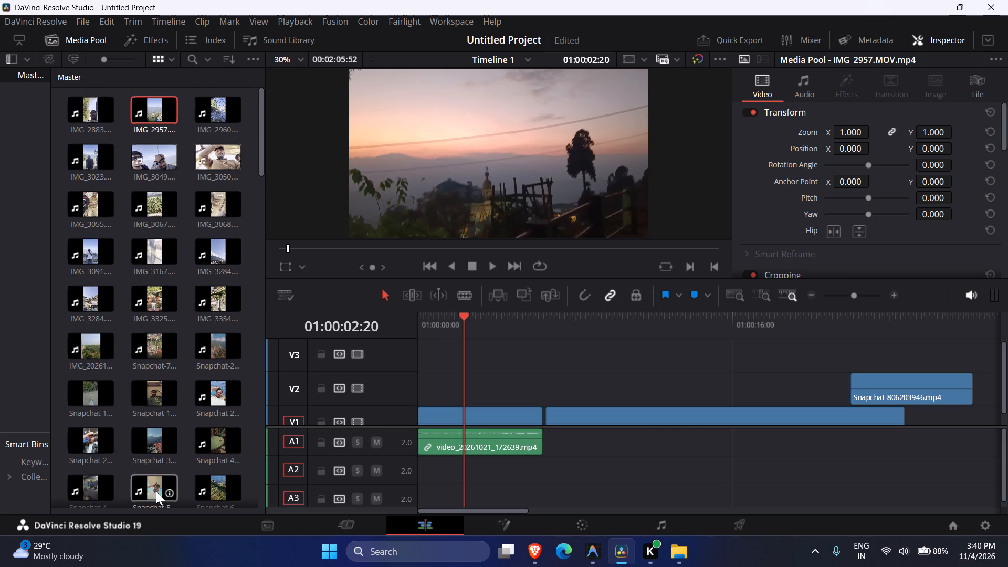
key(Down)
key(Up)
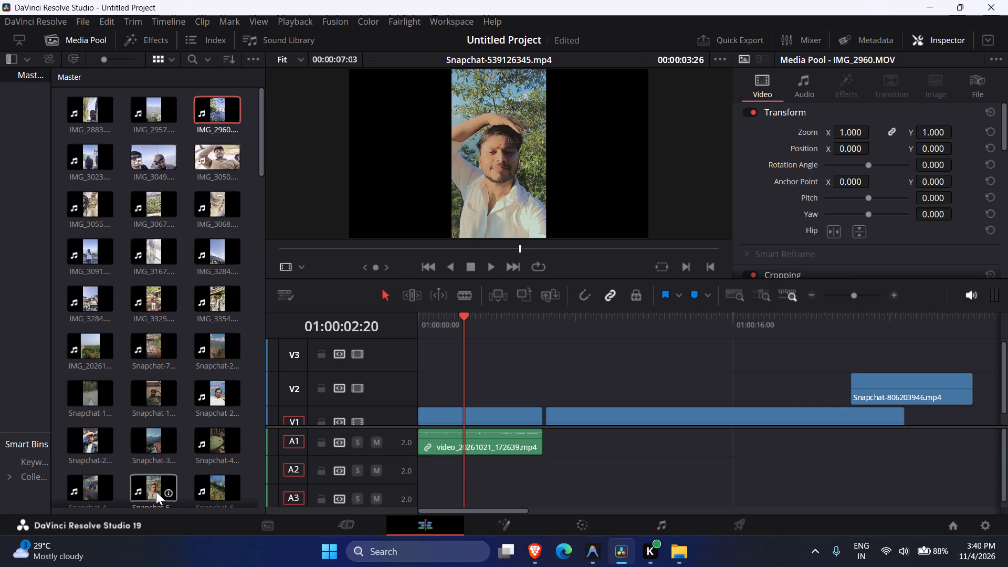
key(Left)
key(Left)
key(Left)
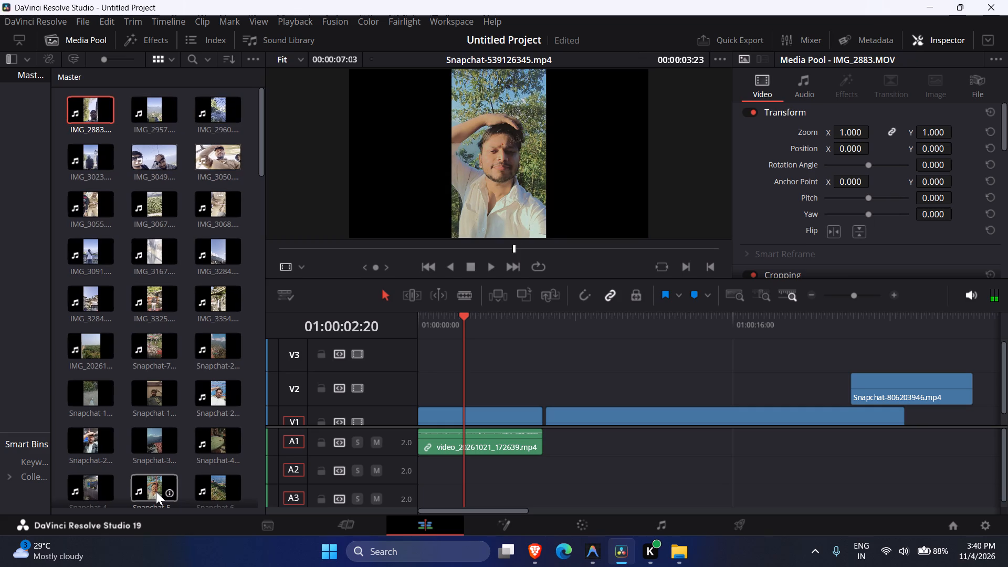
key(Left)
key(space)
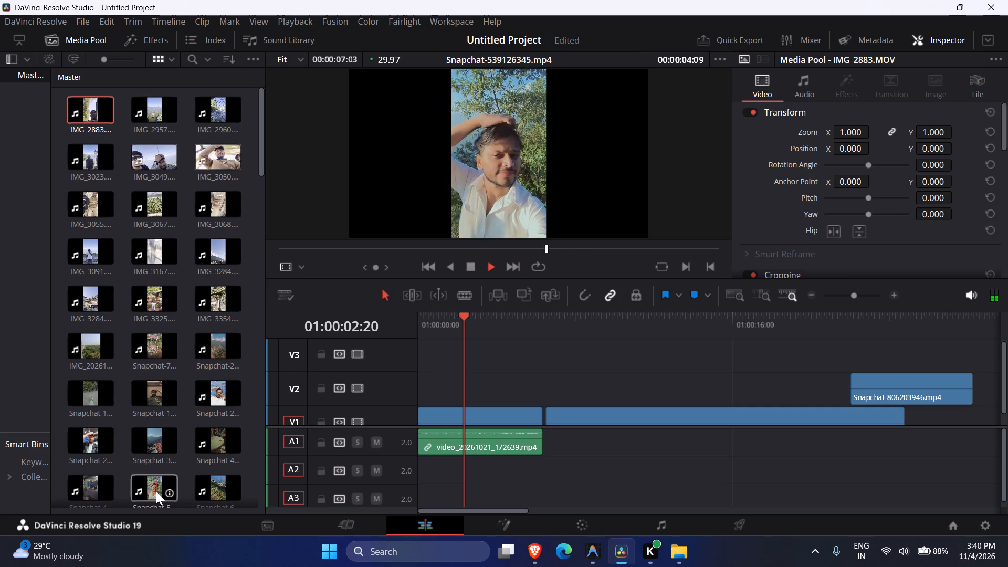
scroll(120, 312, up, 3)
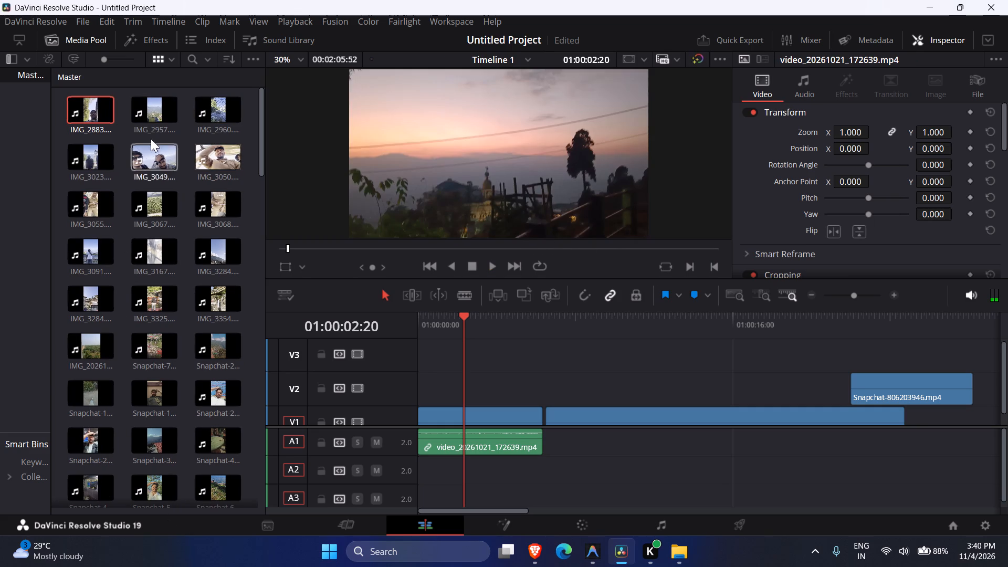
Preview IMG_2957.MOV.mp4 and Snapchat-269839372.mp4 from the Master bin.
click(156, 109)
key(space)
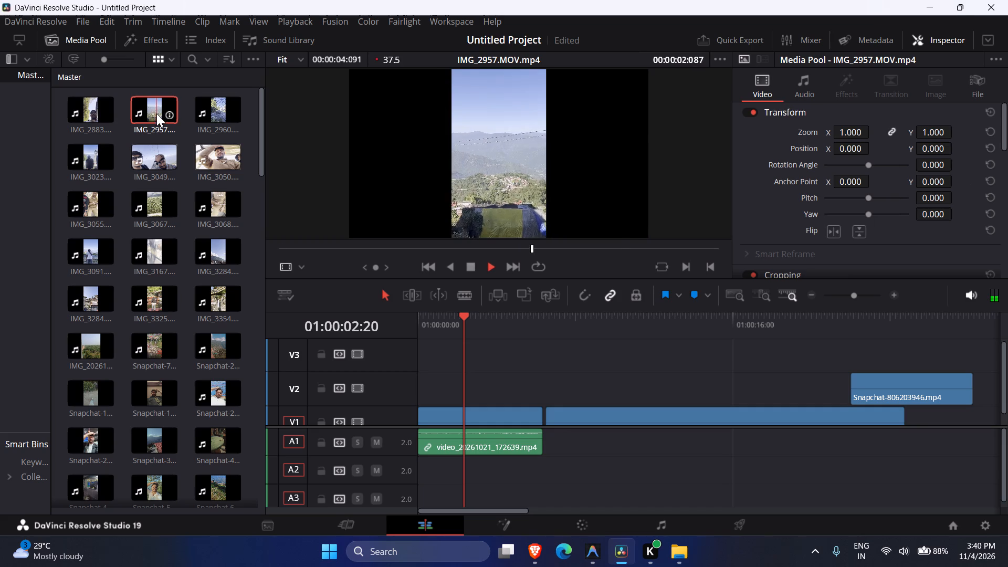
click(210, 376)
click(224, 398)
key(space)
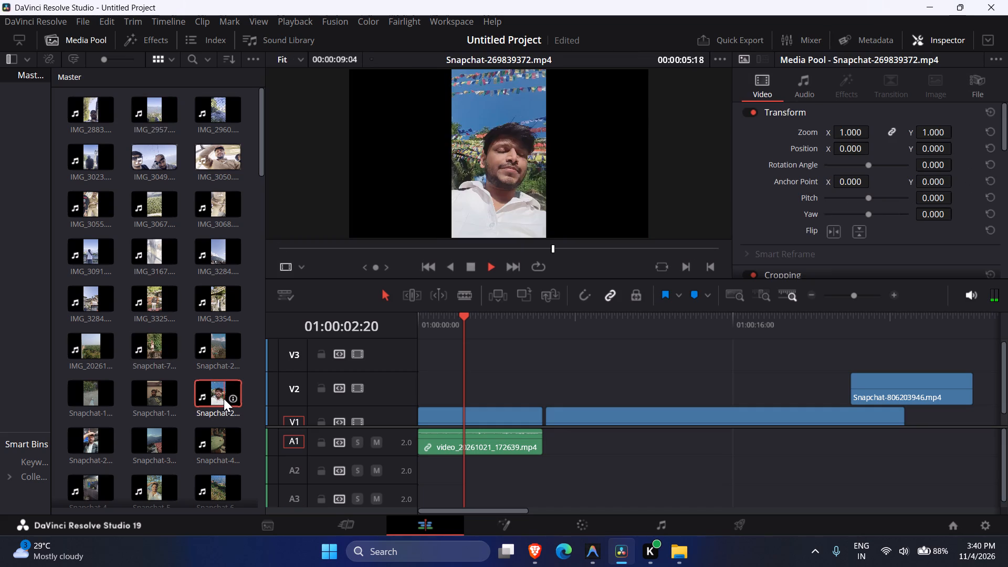
Preview the Master bin's last clips, from video_20261024_142412.mp4 back to video_20261024_115235.mp4.
scroll(224, 398, down, 3)
scroll(173, 407, down, 20)
scroll(173, 407, down, 20)
scroll(173, 407, down, 18)
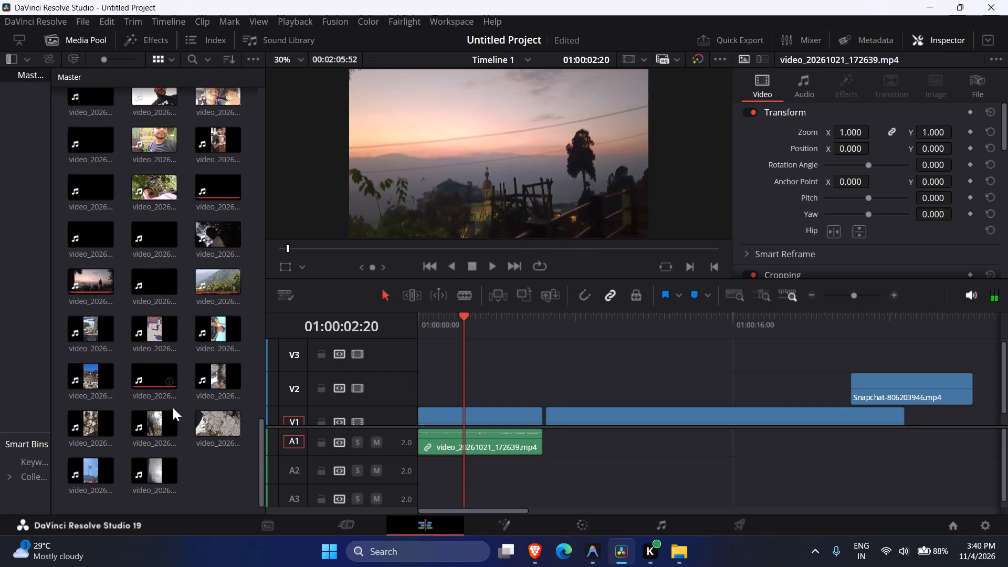
scroll(173, 407, down, 5)
click(152, 509)
click(156, 476)
key(space)
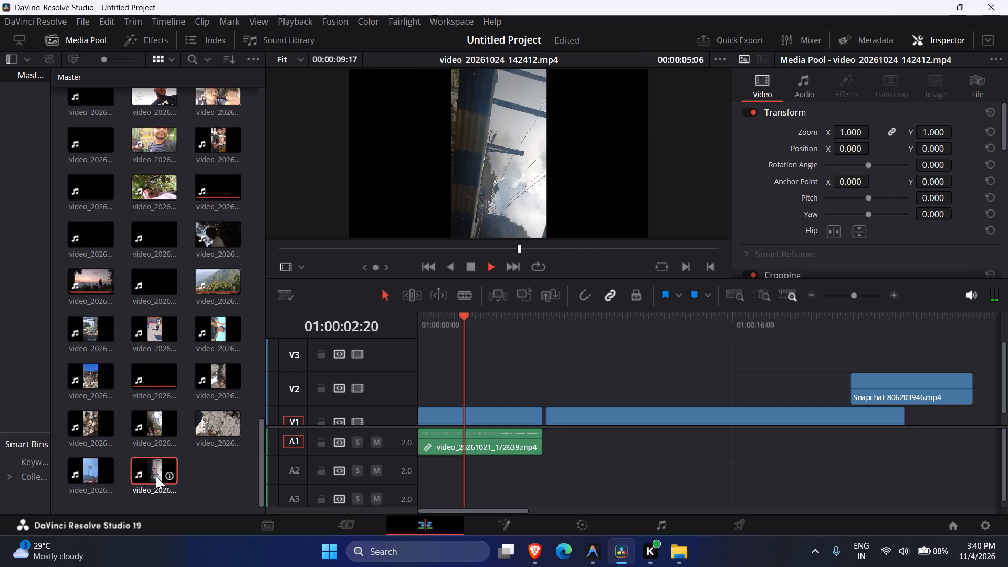
key(Left)
key(space)
key(space)
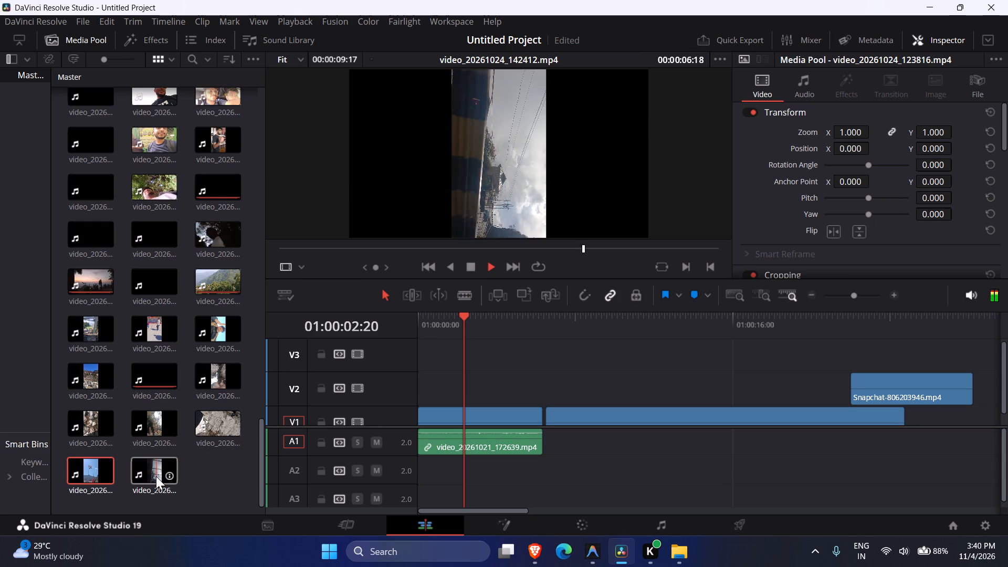
double_click(92, 457)
double_click(91, 440)
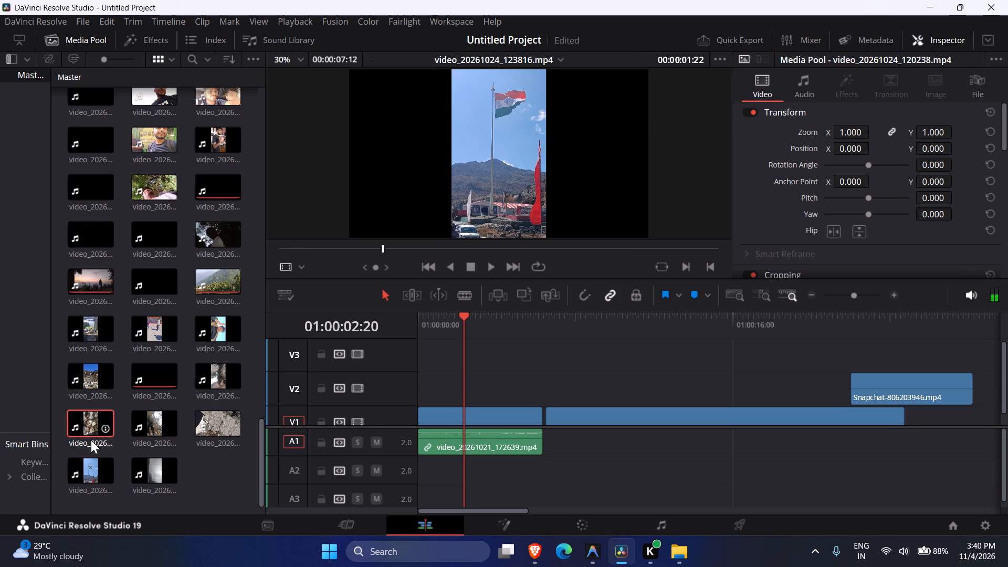
double_click(159, 422)
double_click(197, 424)
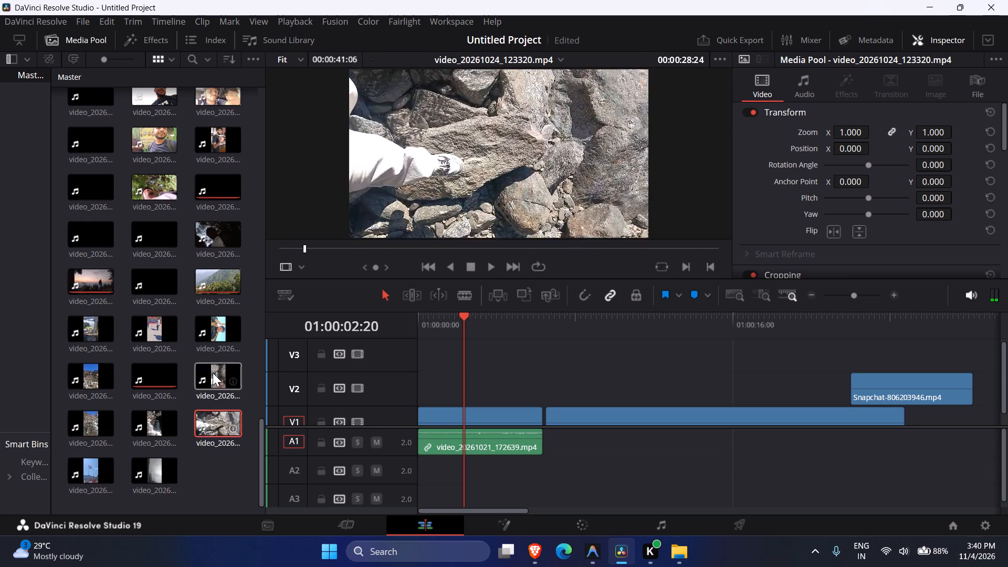
double_click(213, 373)
double_click(133, 367)
Preview video_20261021_205514.mp4, video_20261021_103316.mp4 and video_20261020_231439.mp4 while looking further up the Master bin.
scroll(133, 367, up, 1)
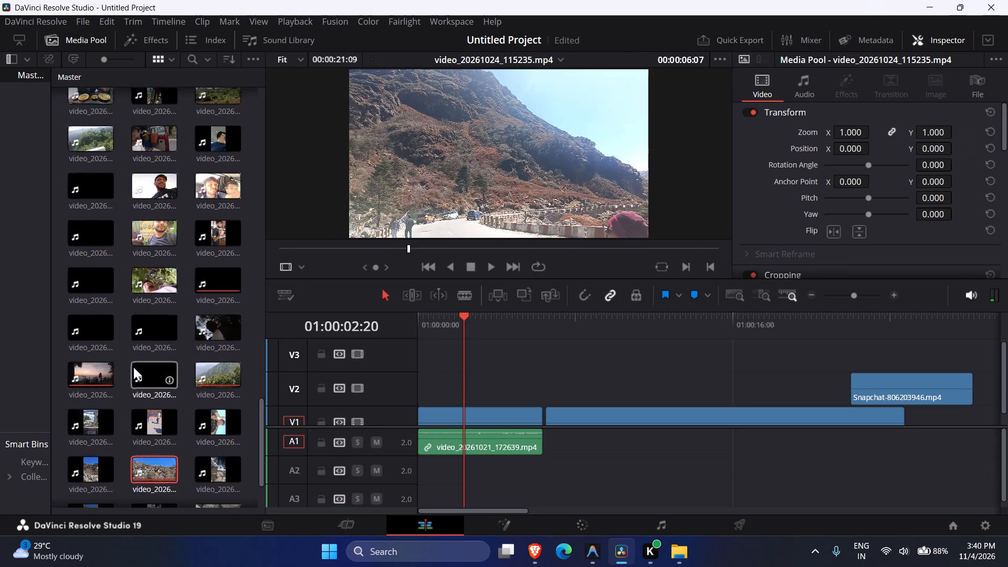
scroll(133, 367, up, 1)
double_click(143, 400)
scroll(143, 400, up, 5)
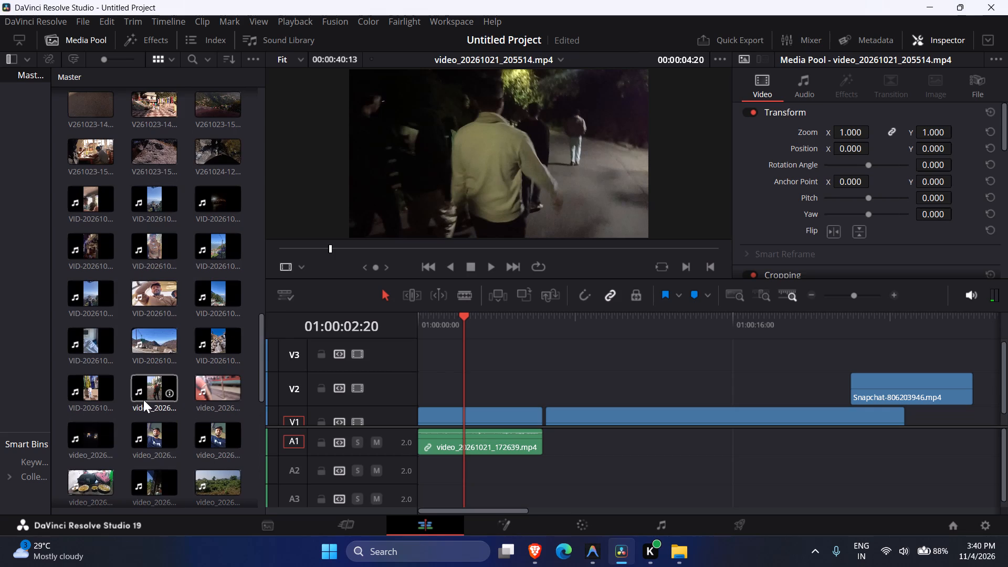
scroll(143, 400, down, 20)
scroll(143, 400, down, 4)
scroll(143, 400, up, 3)
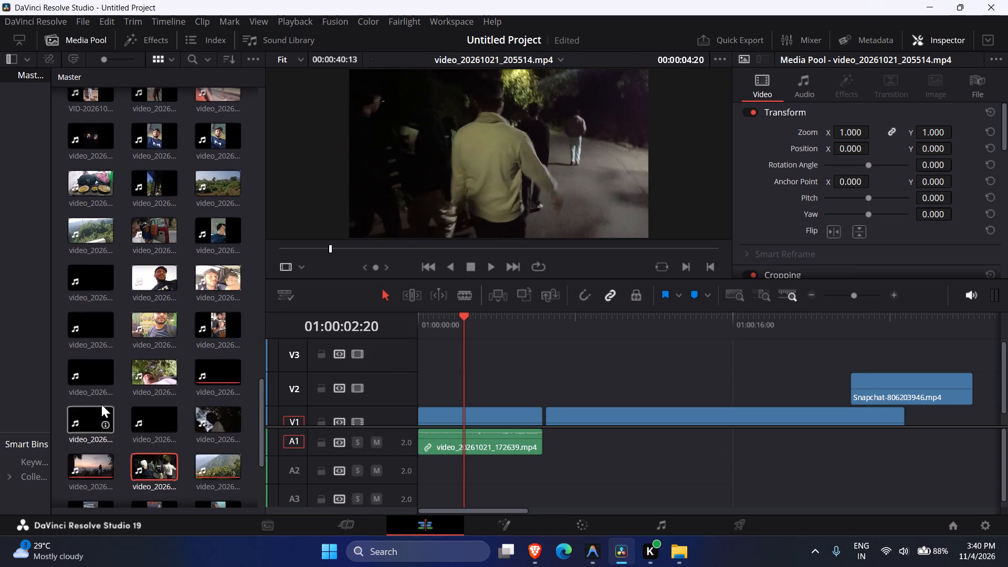
scroll(101, 404, up, 1)
double_click(86, 228)
key(space)
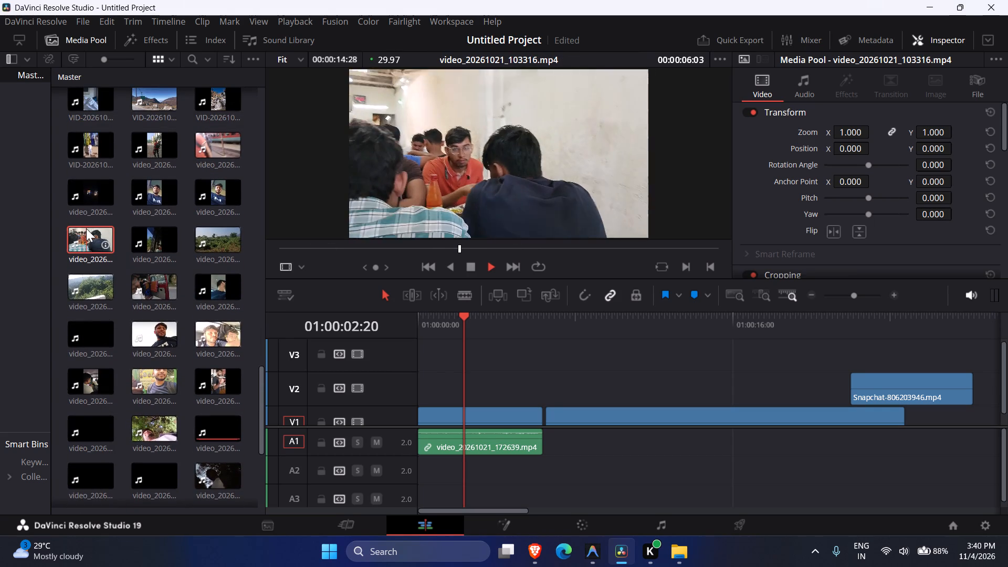
scroll(86, 228, up, 1)
double_click(86, 252)
key(space)
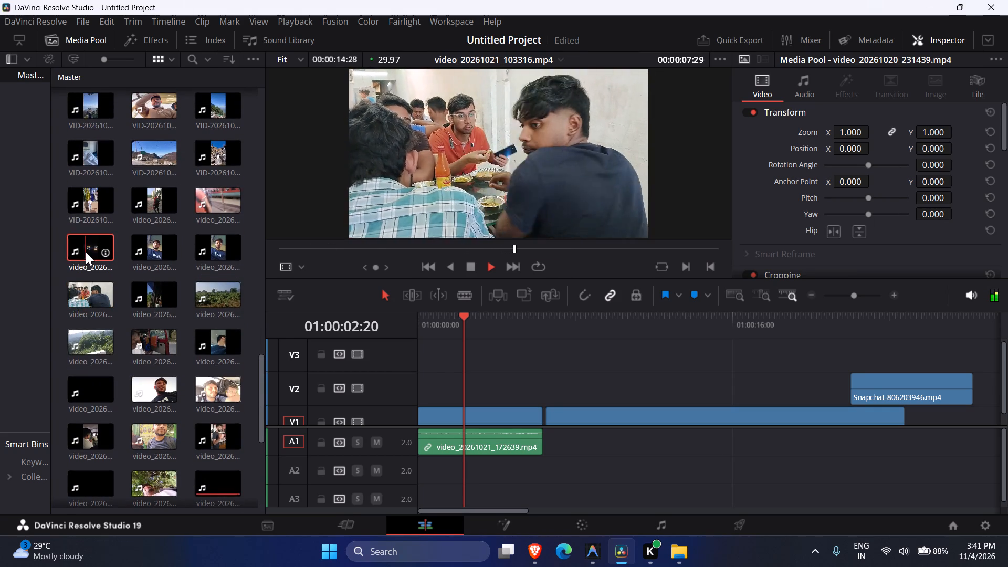
scroll(86, 252, up, 6)
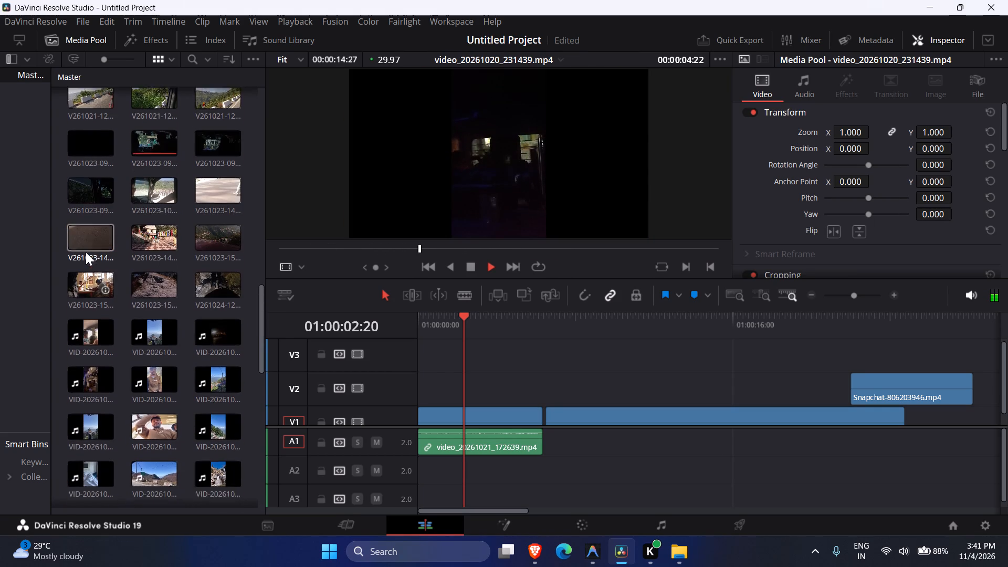
scroll(86, 252, up, 1)
scroll(86, 252, down, 3)
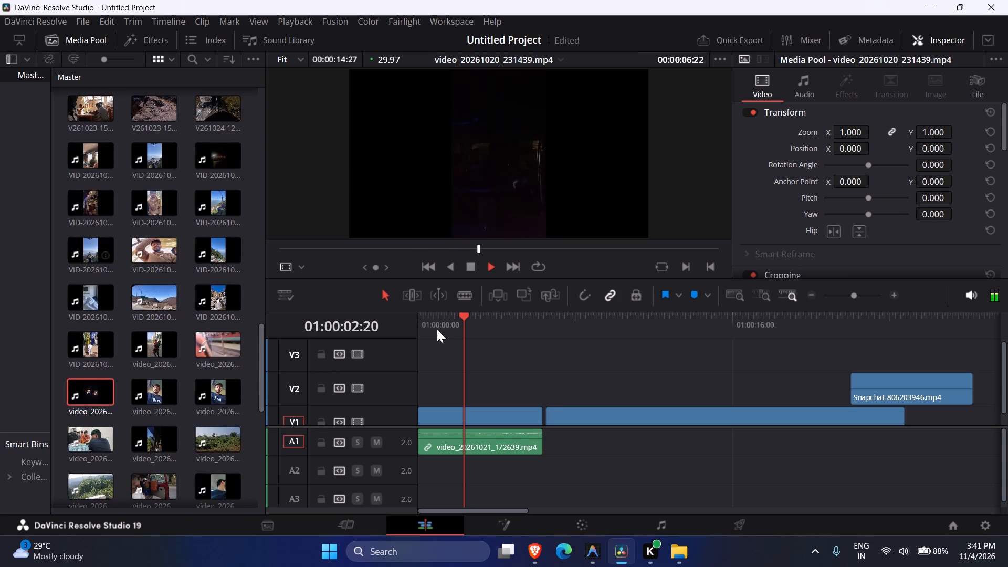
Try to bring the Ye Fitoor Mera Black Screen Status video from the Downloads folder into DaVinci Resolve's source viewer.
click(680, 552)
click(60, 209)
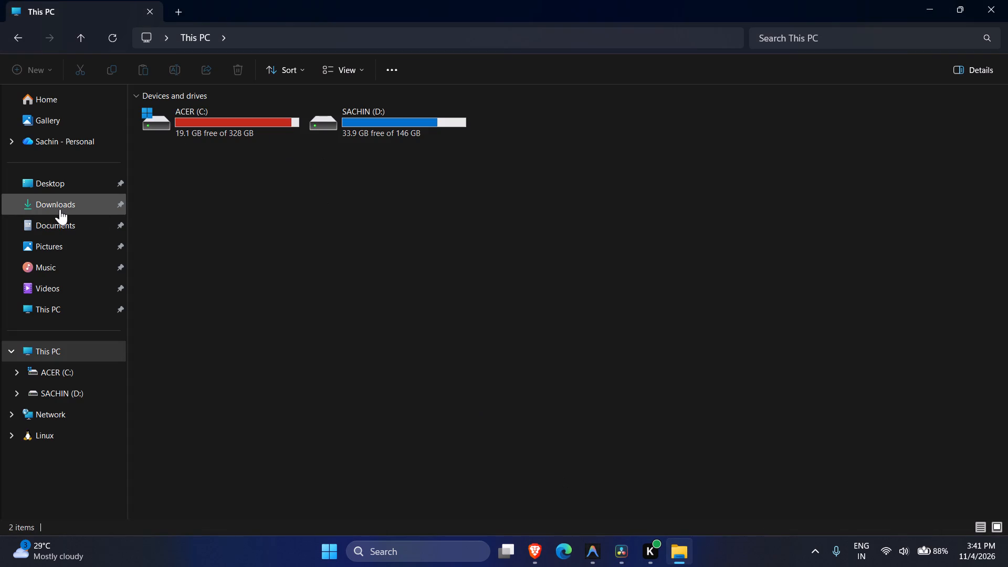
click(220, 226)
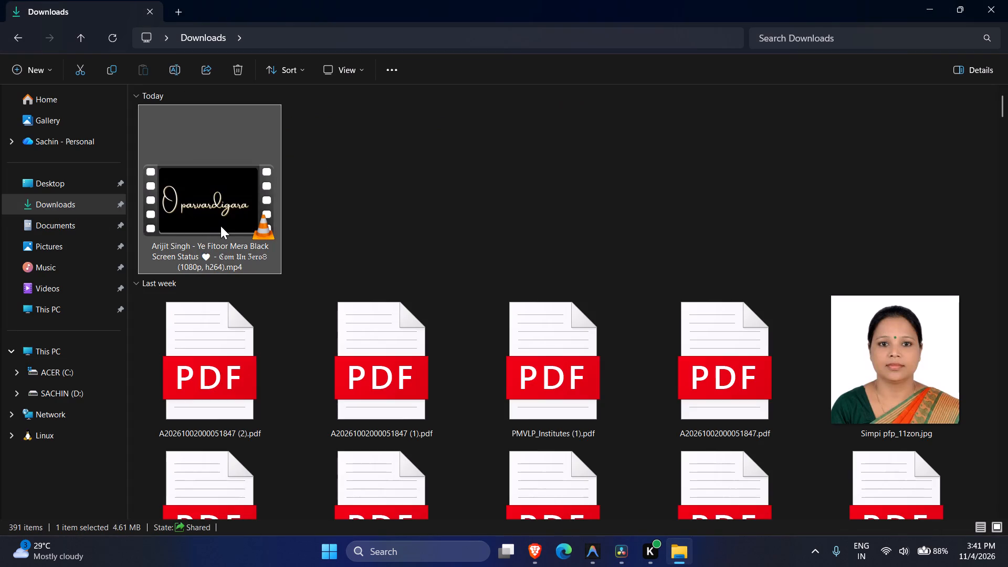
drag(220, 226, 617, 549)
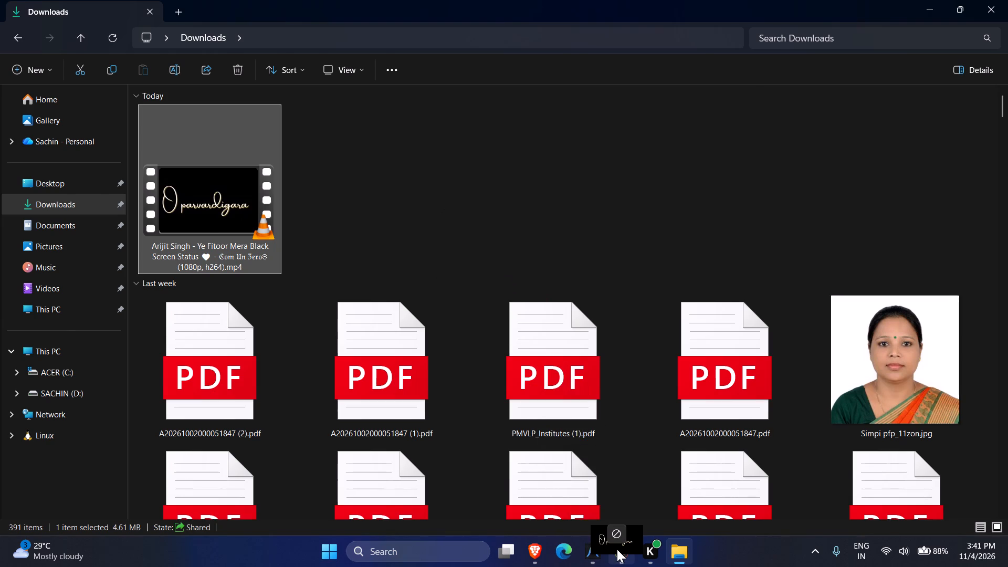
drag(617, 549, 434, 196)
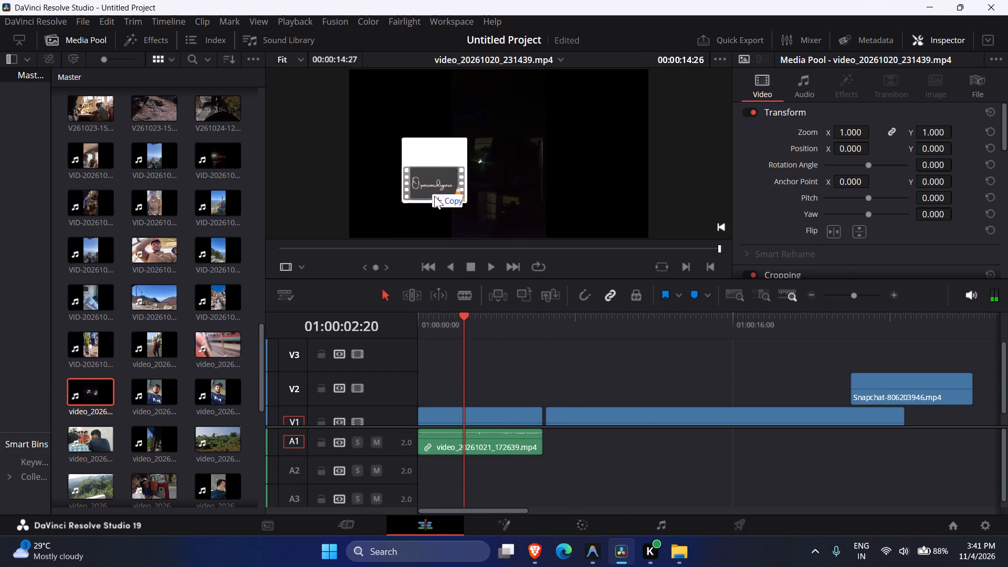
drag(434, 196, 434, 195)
Replay video_20261020_231439.mp4 in the source viewer and check the end of the Master bin for the song video.
click(481, 222)
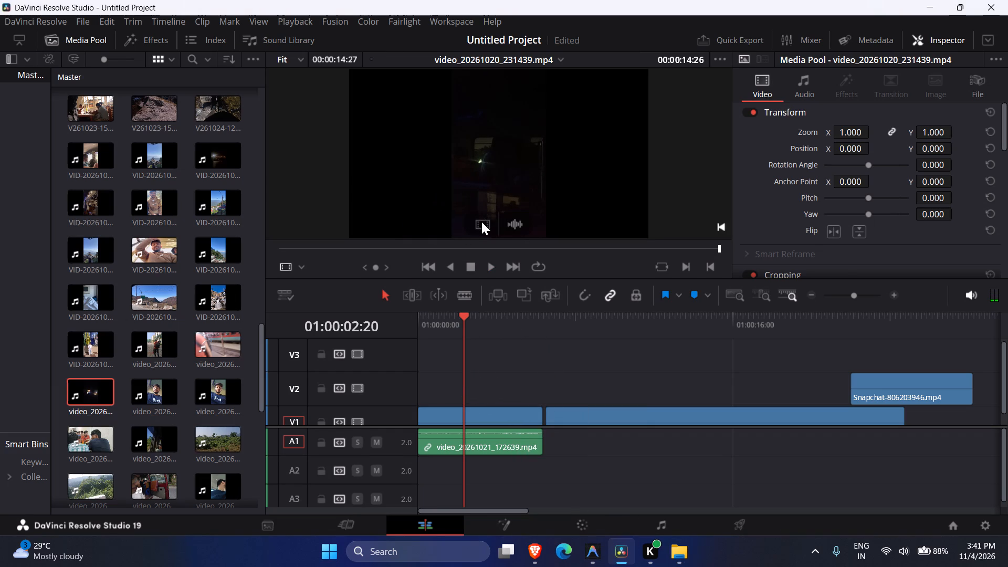
click(505, 224)
key(space)
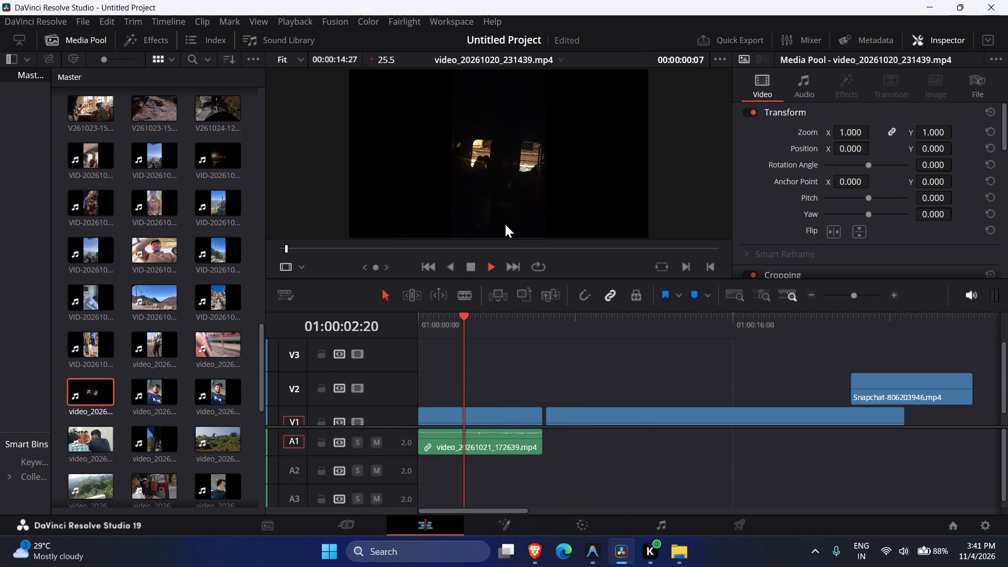
drag(491, 167, 506, 251)
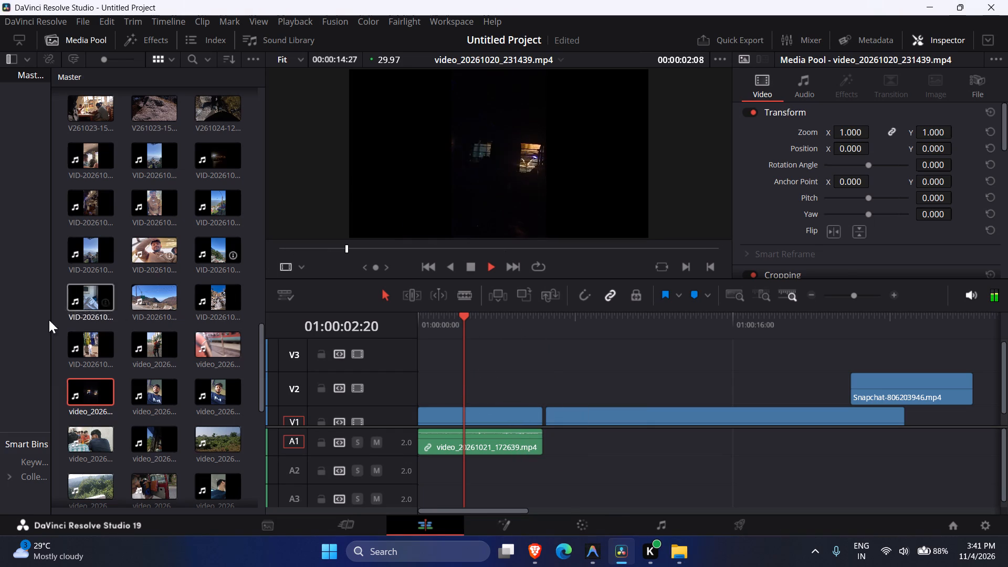
scroll(49, 320, down, 6)
scroll(148, 454, down, 18)
double_click(201, 492)
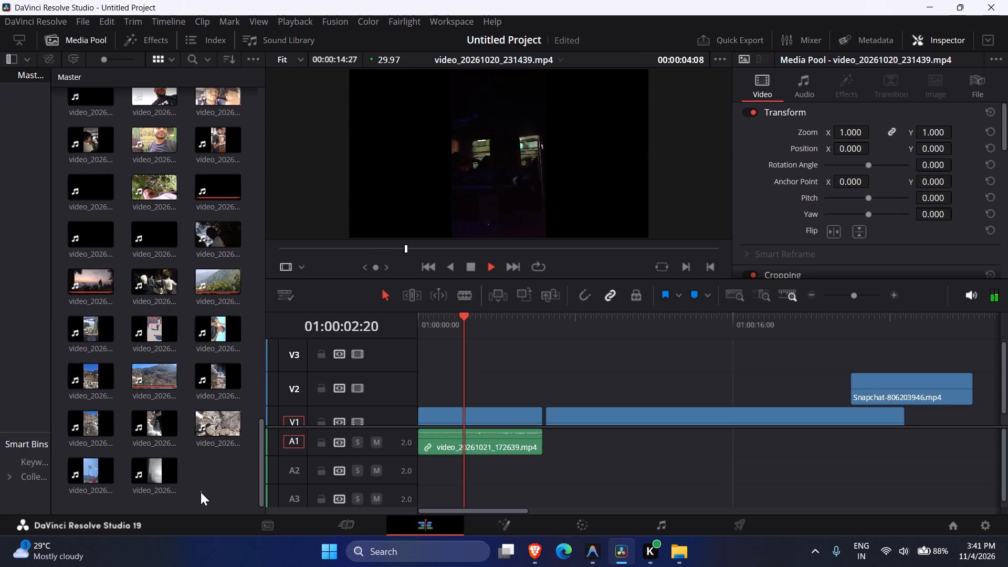
scroll(201, 492, down, 1)
click(758, 187)
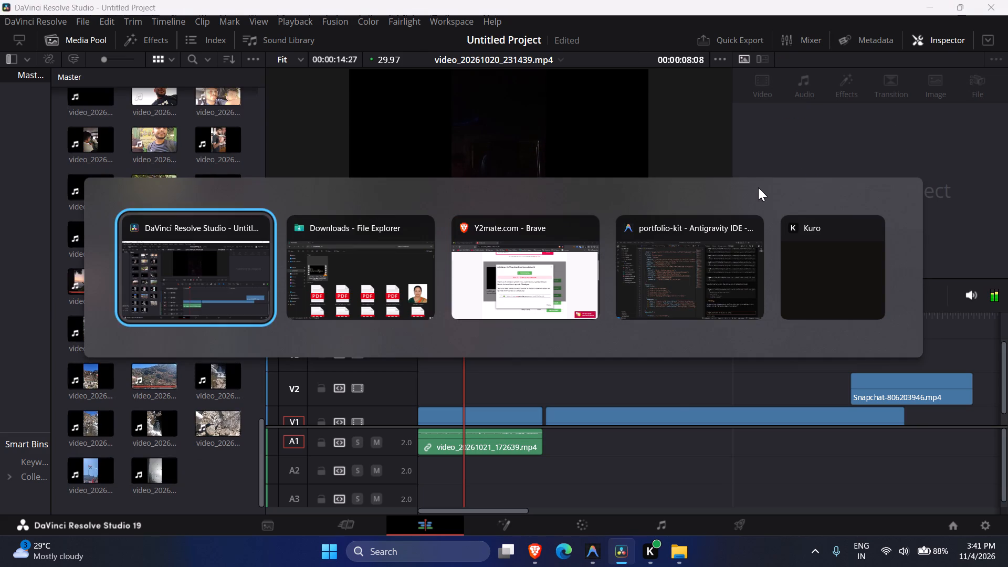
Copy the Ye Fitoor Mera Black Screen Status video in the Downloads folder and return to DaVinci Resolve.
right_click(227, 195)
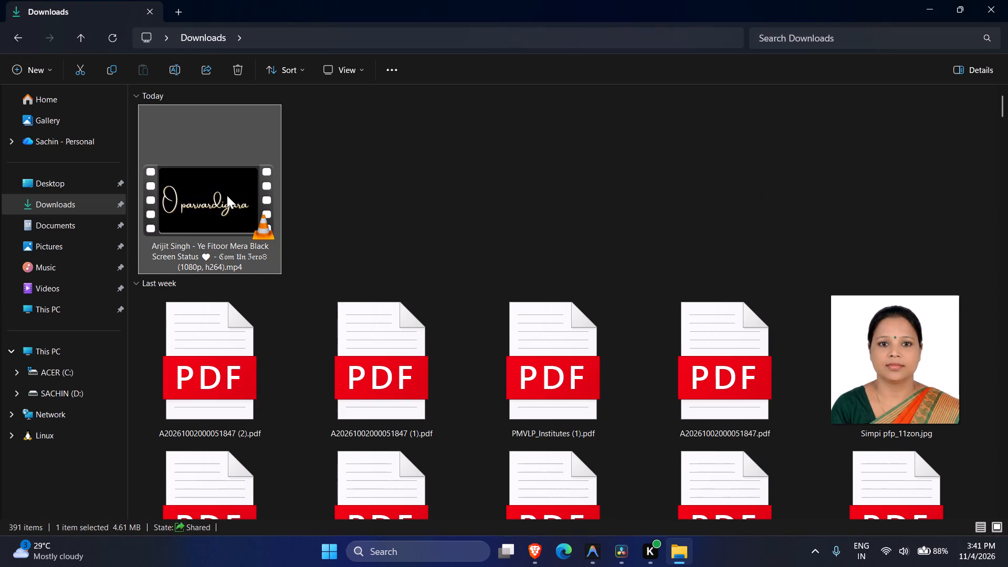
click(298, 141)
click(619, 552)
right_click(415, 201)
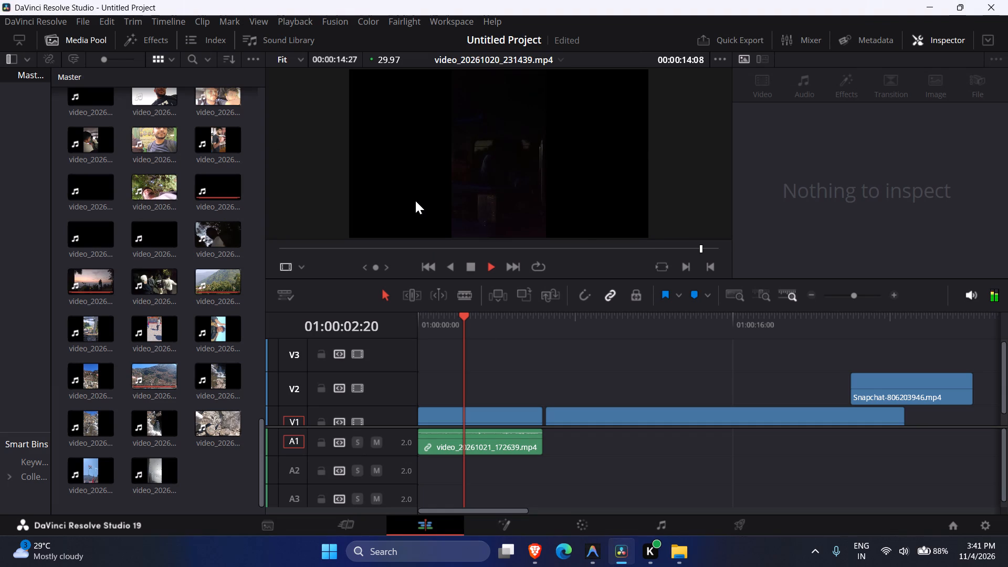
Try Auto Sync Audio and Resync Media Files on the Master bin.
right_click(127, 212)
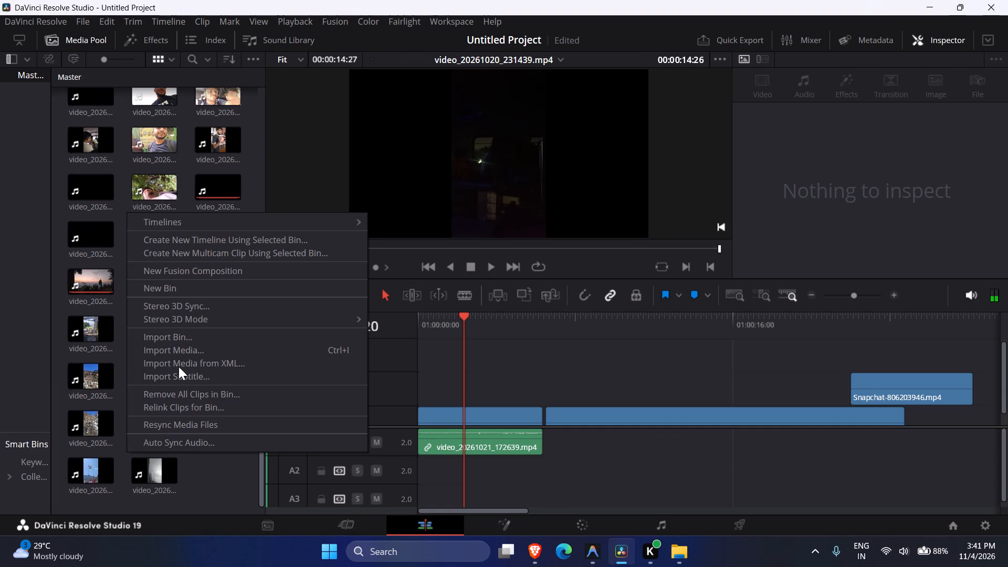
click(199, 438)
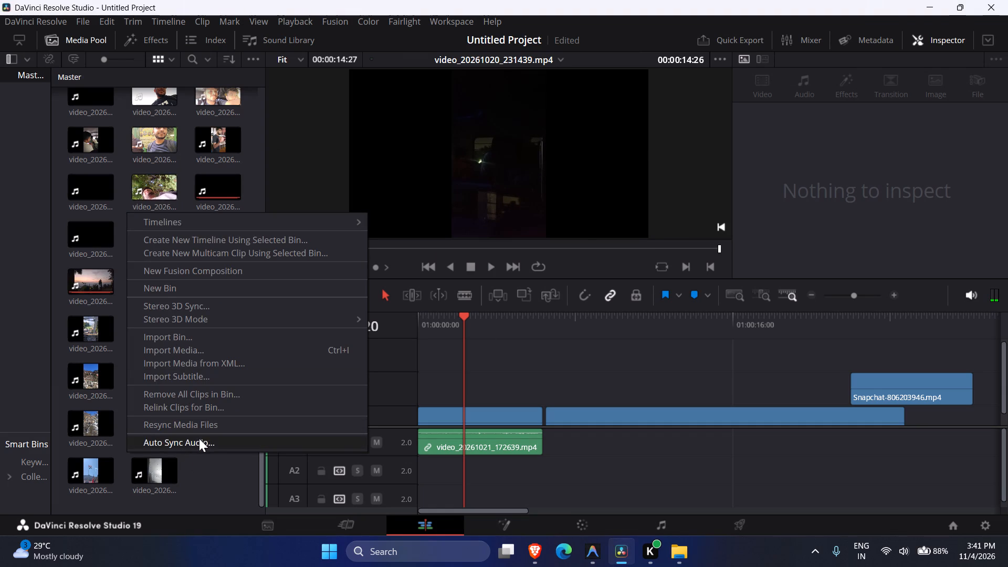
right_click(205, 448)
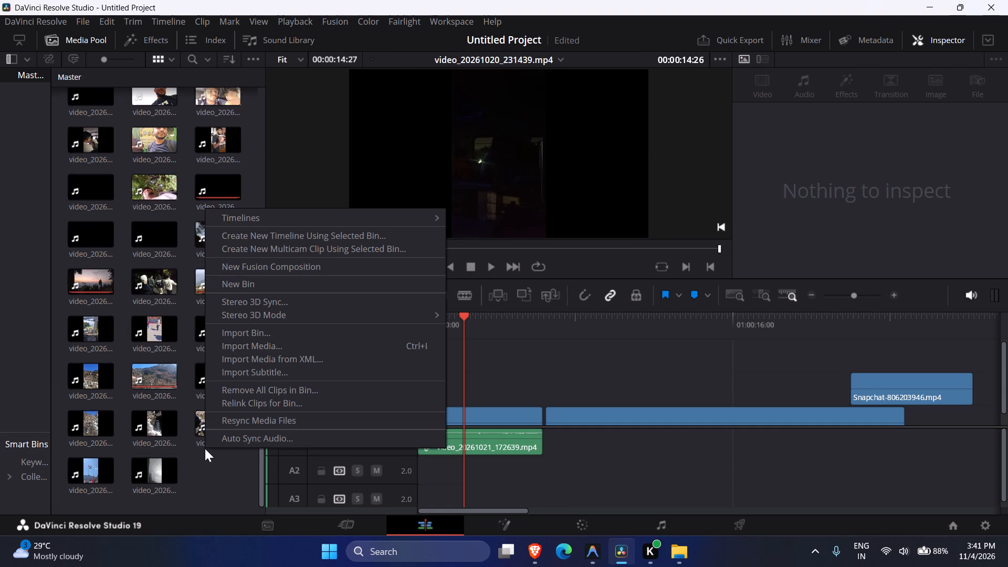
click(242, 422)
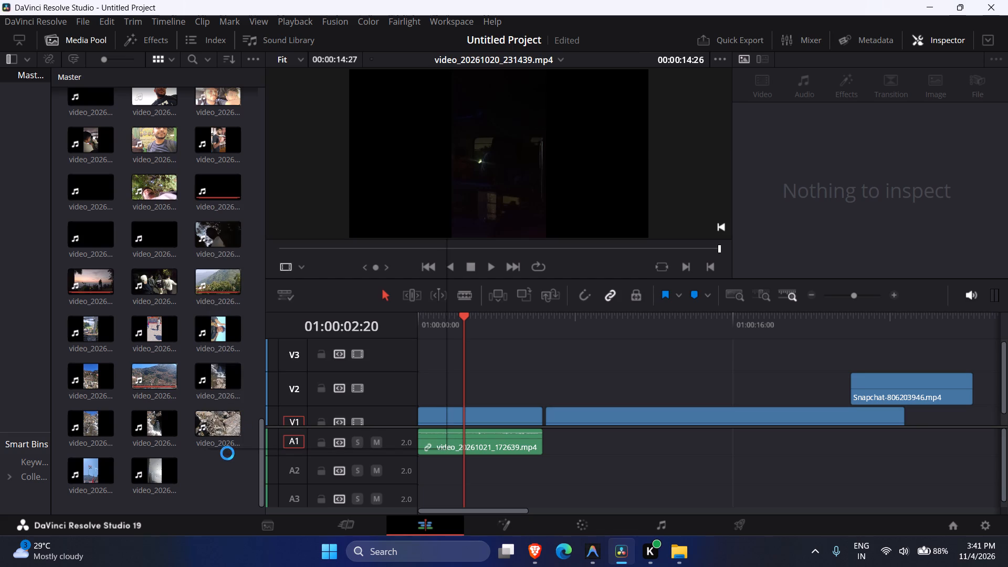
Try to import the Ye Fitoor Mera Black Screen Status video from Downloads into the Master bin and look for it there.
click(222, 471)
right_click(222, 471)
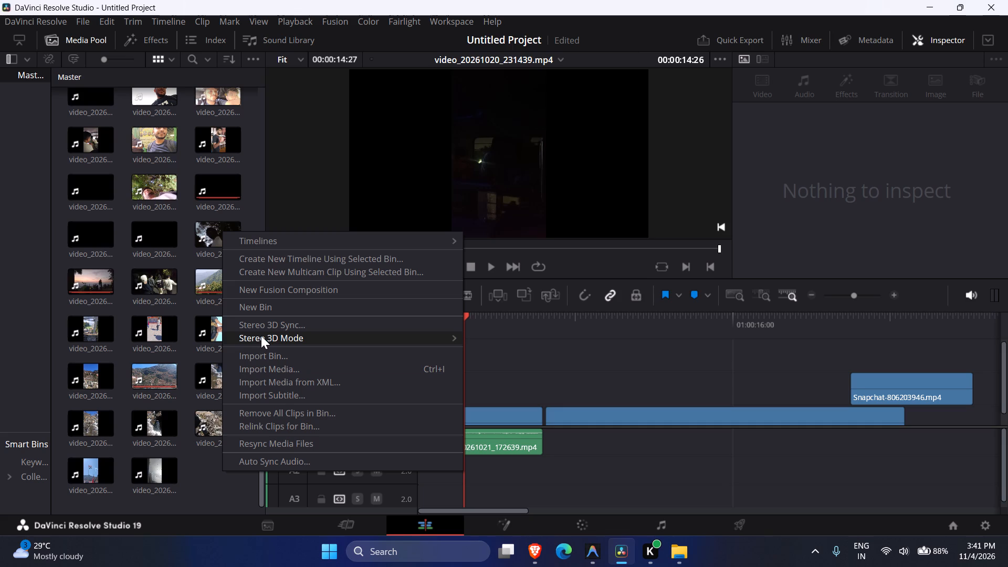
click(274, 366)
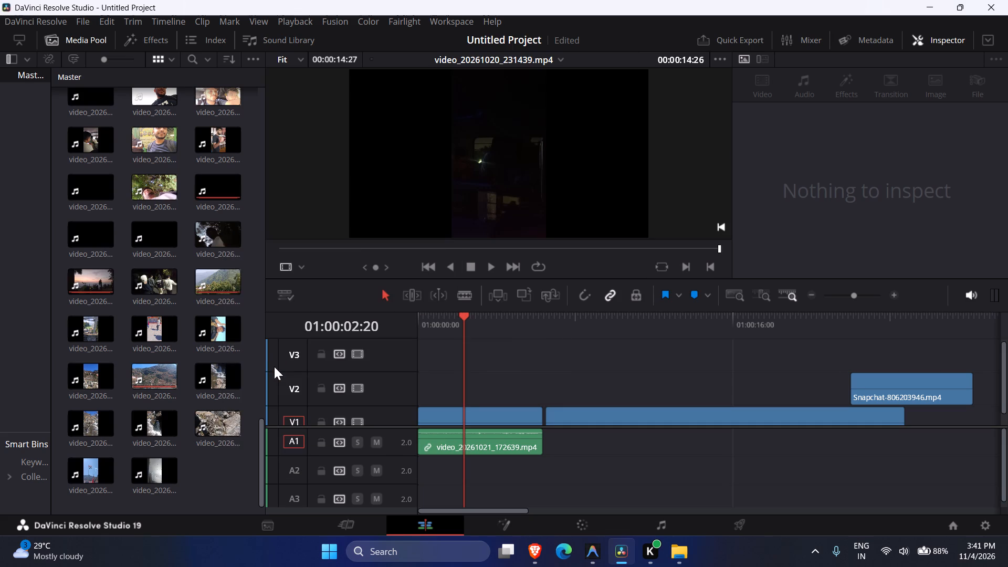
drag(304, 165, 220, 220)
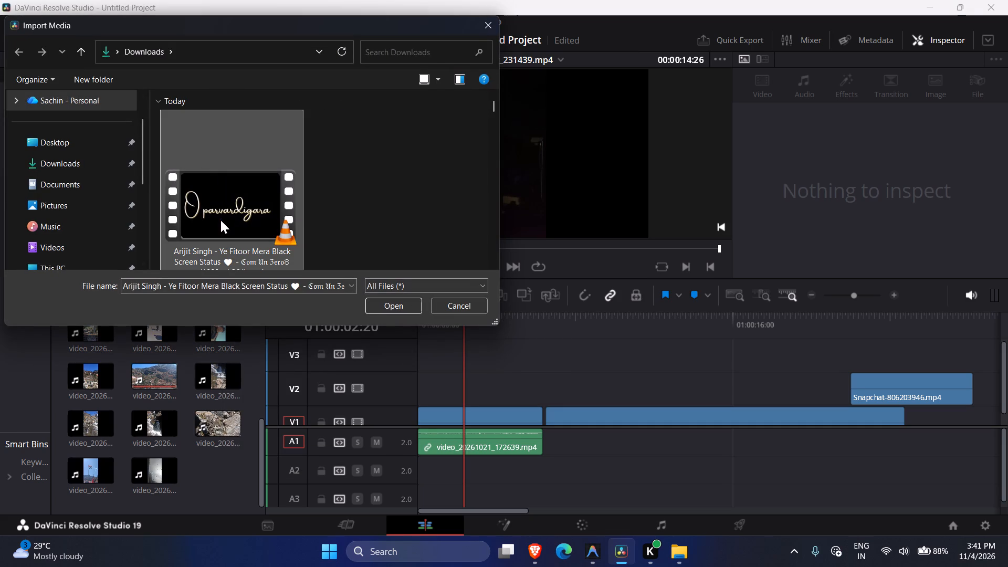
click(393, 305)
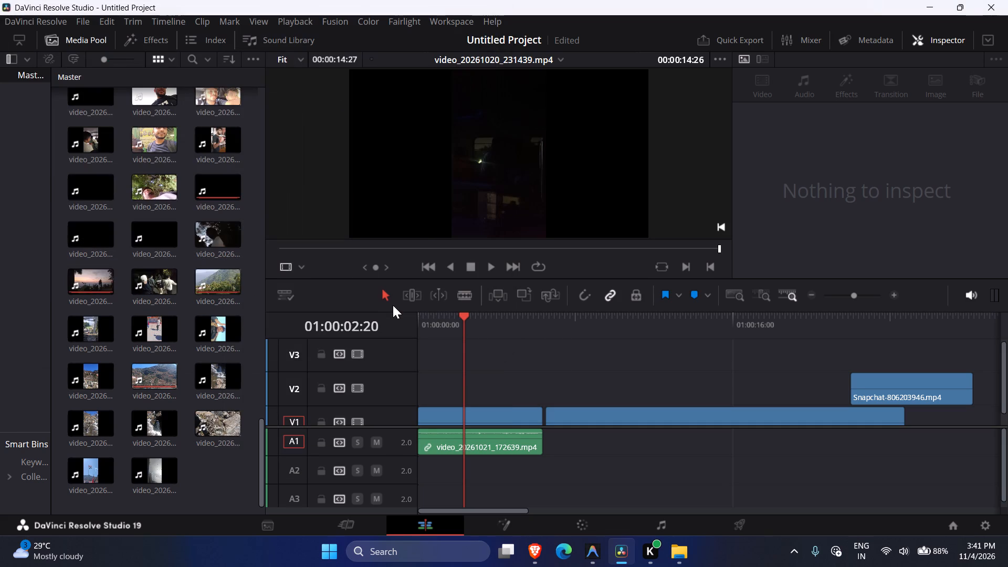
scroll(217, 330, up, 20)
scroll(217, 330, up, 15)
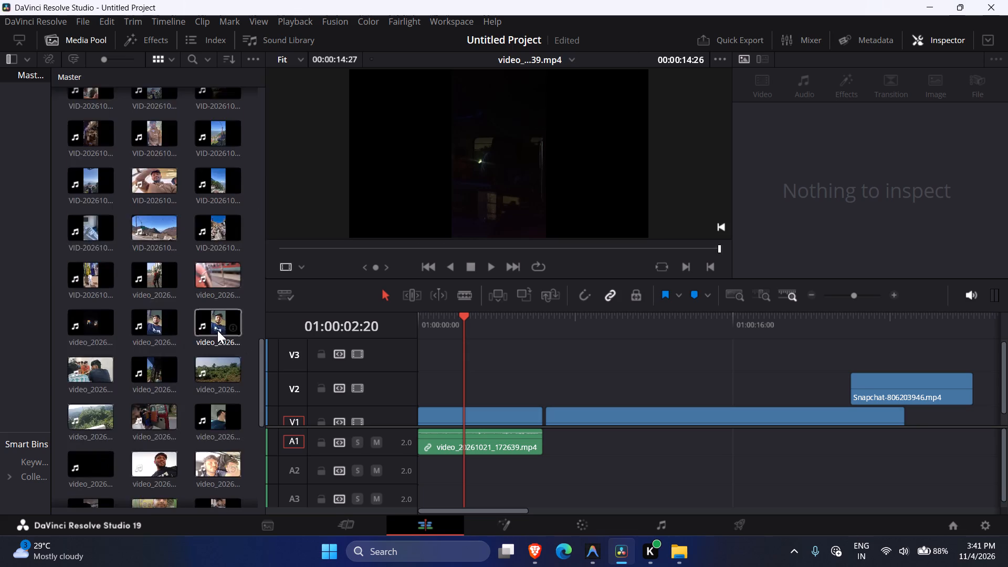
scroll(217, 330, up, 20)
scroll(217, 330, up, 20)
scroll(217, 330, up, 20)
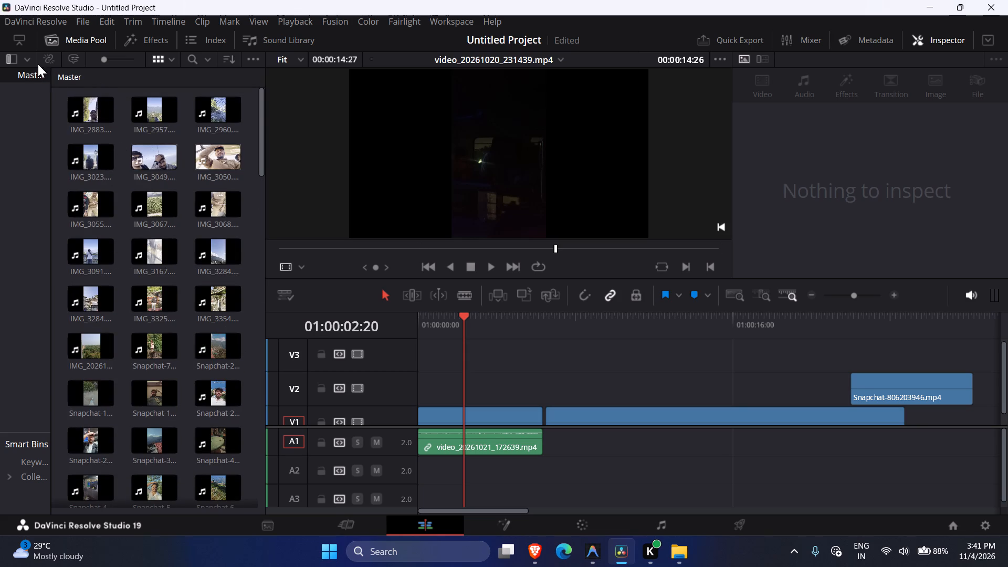
Hide the bin list beside the Master bin's clips.
double_click(34, 78)
click(22, 57)
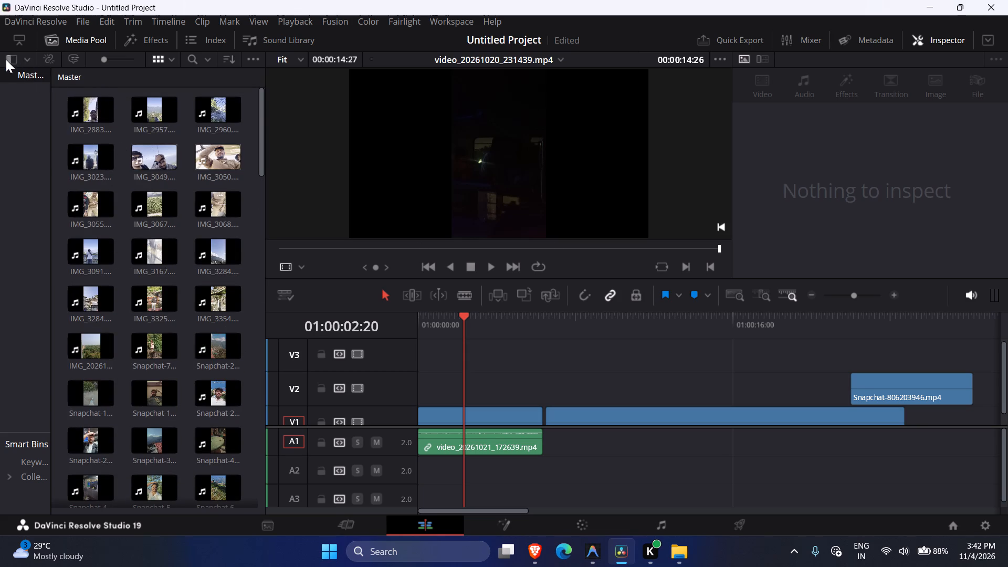
click(6, 59)
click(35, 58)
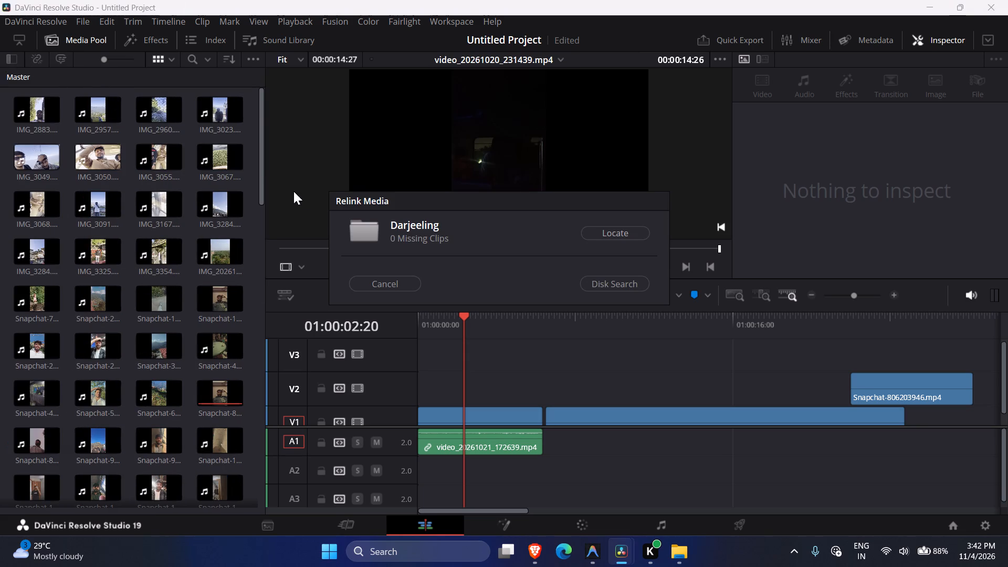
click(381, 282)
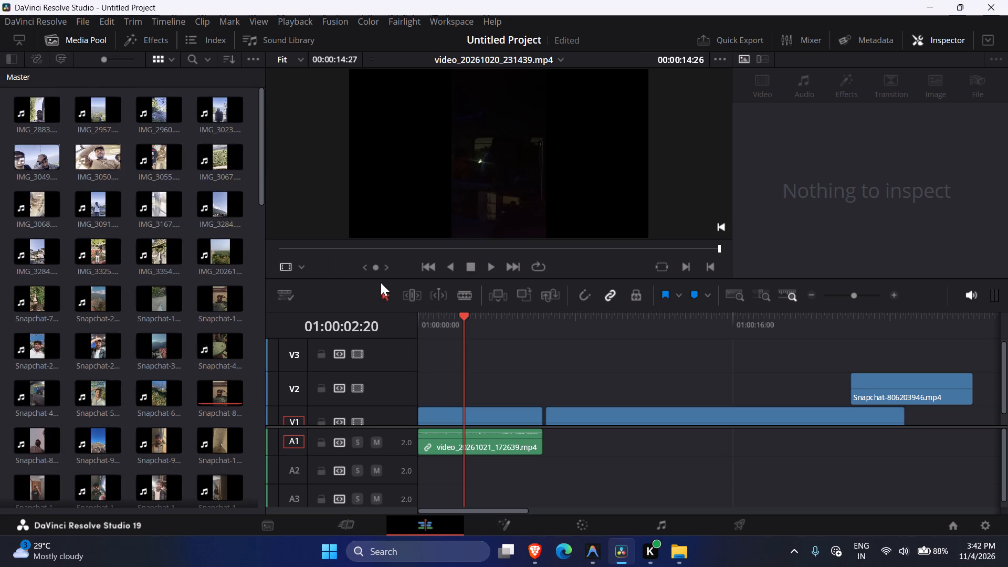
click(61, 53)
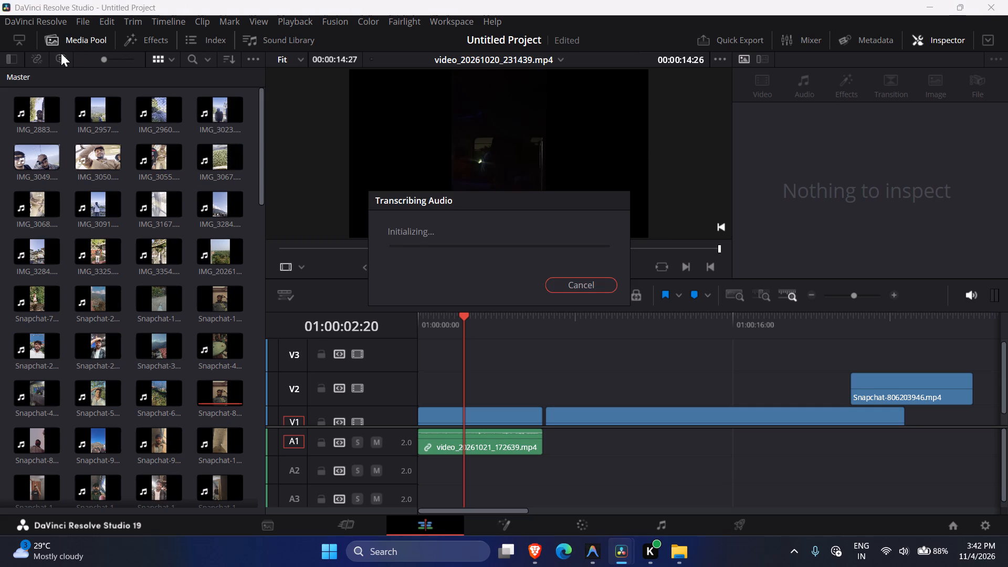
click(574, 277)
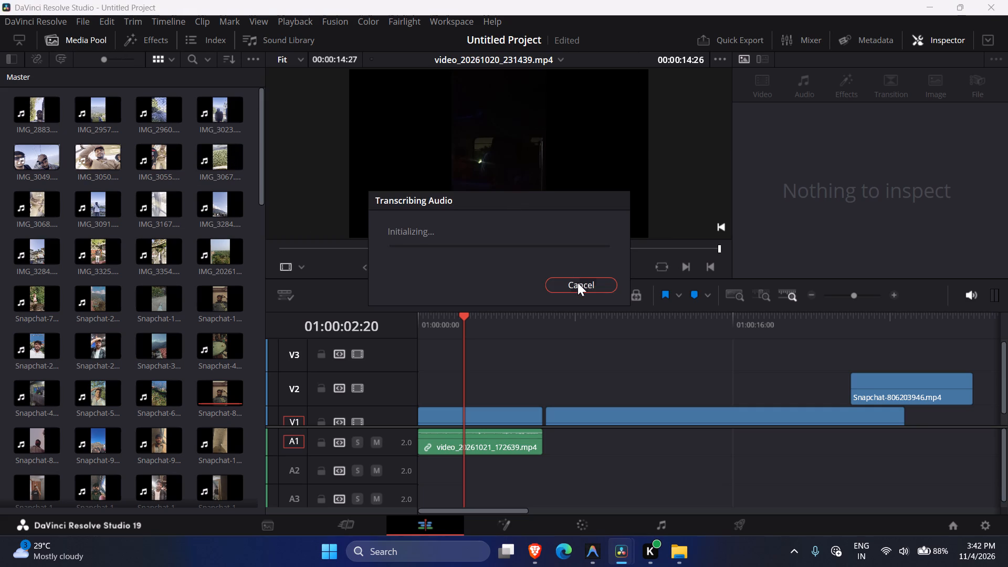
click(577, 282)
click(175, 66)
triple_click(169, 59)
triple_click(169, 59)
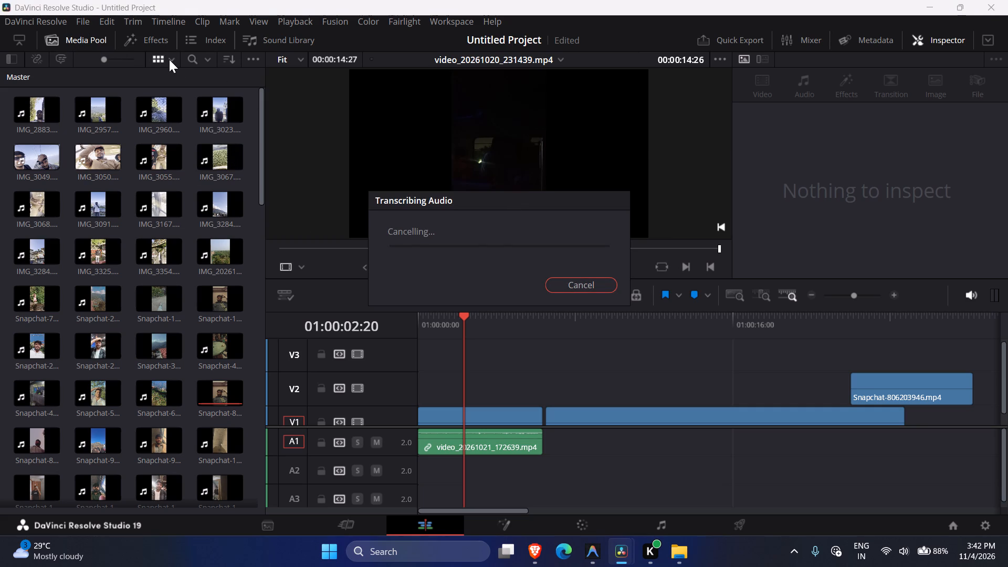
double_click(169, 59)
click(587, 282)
Rename the Ye Fitoor Mera Black Screen Status video in the Downloads folder as SONG.
click(676, 542)
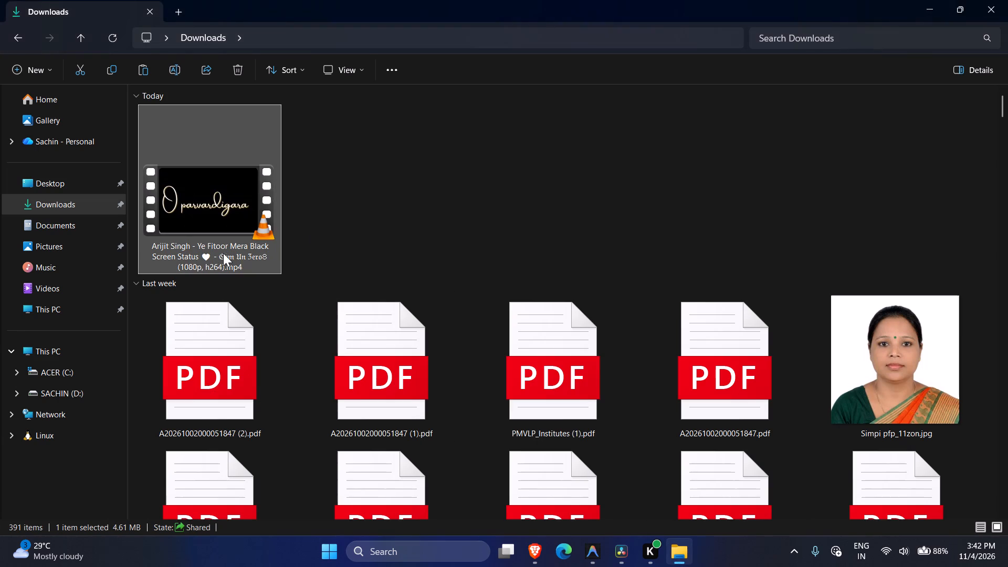
click(213, 254)
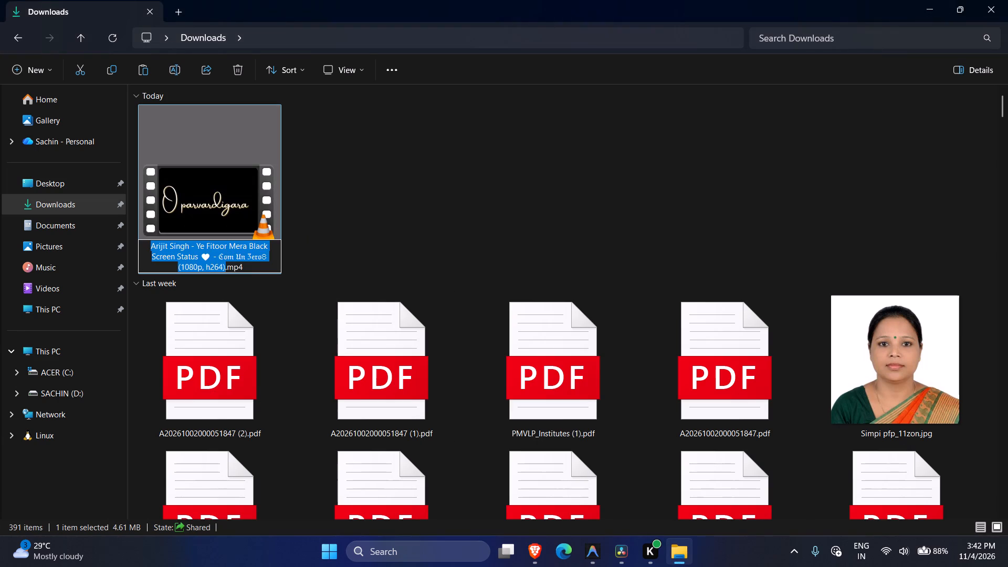
text(SONG)
key(space)
key(Return)
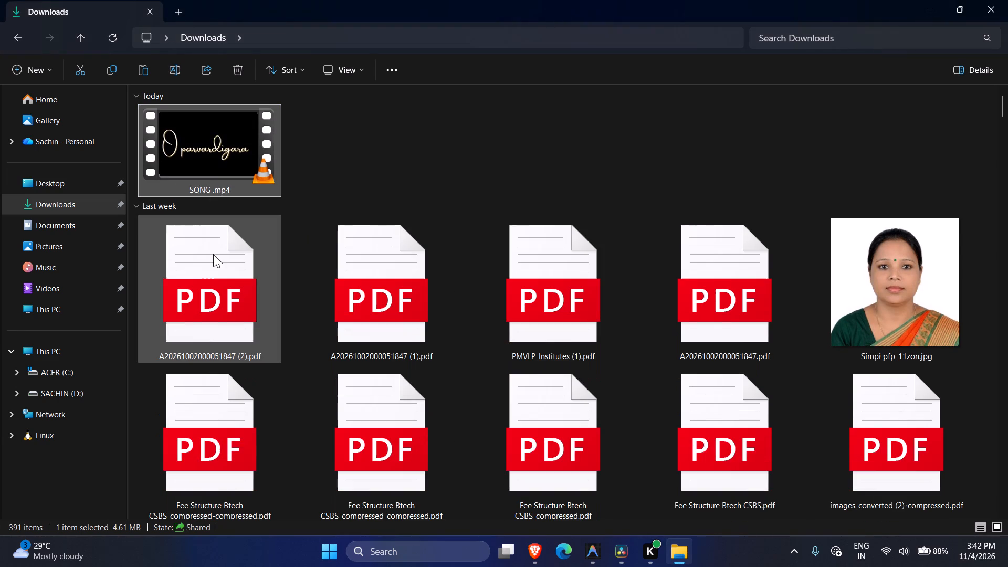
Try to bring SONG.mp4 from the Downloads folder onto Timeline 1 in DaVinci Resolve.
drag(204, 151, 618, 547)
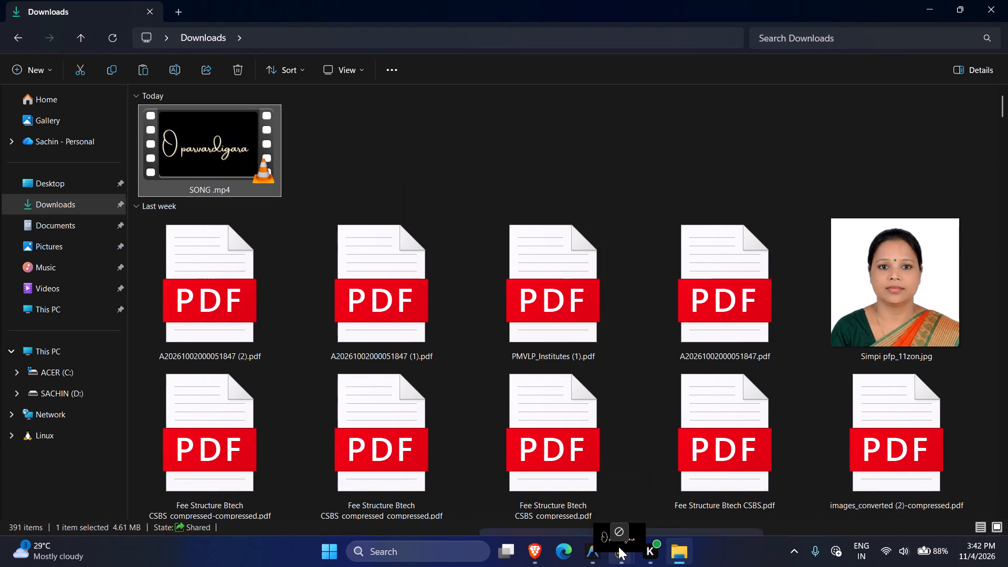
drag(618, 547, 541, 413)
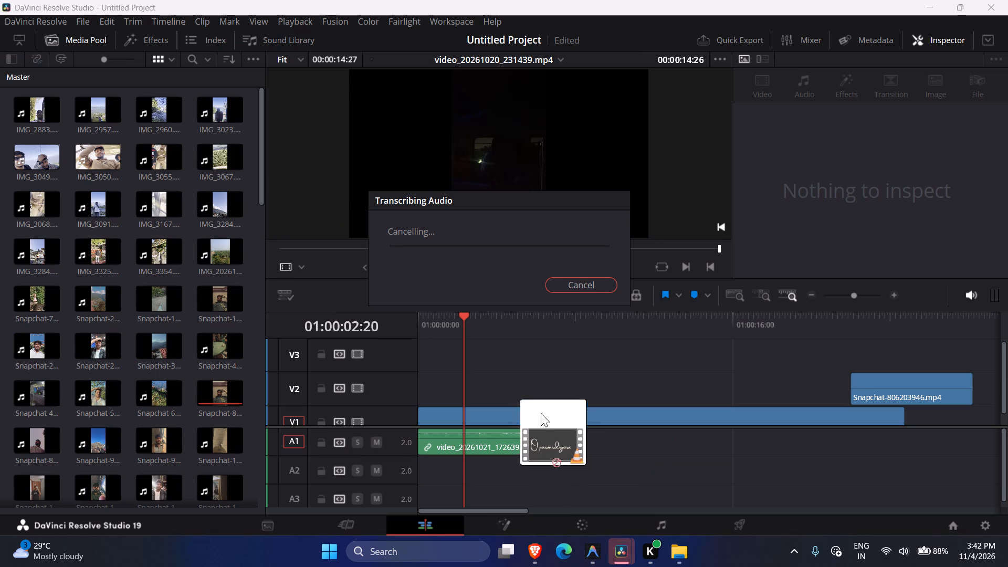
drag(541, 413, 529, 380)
Cancel the running audio transcription.
triple_click(575, 284)
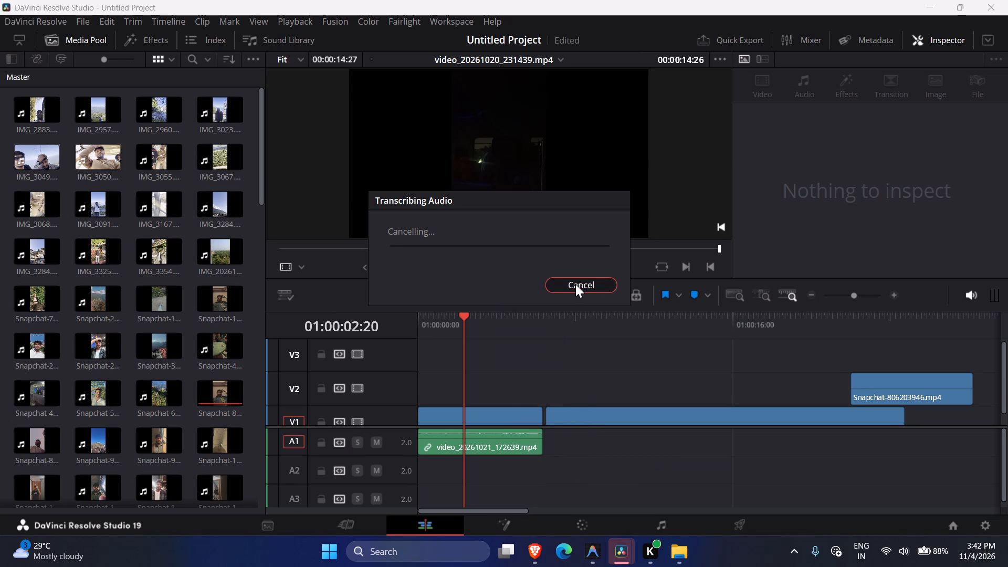
triple_click(575, 284)
key(Escape)
key(Escape)
key(Escape)
key(Escape)
key(Escape)
key(Escape)
key(Escape)
key(Escape)
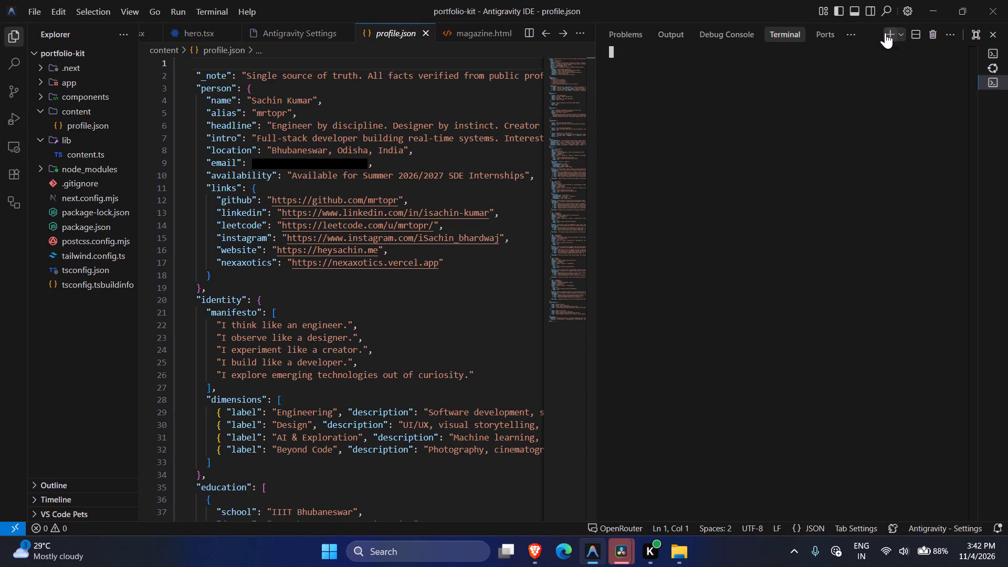
click(782, 150)
text(npm run e)
key(BackSpace)
text(dev)
key(Return)
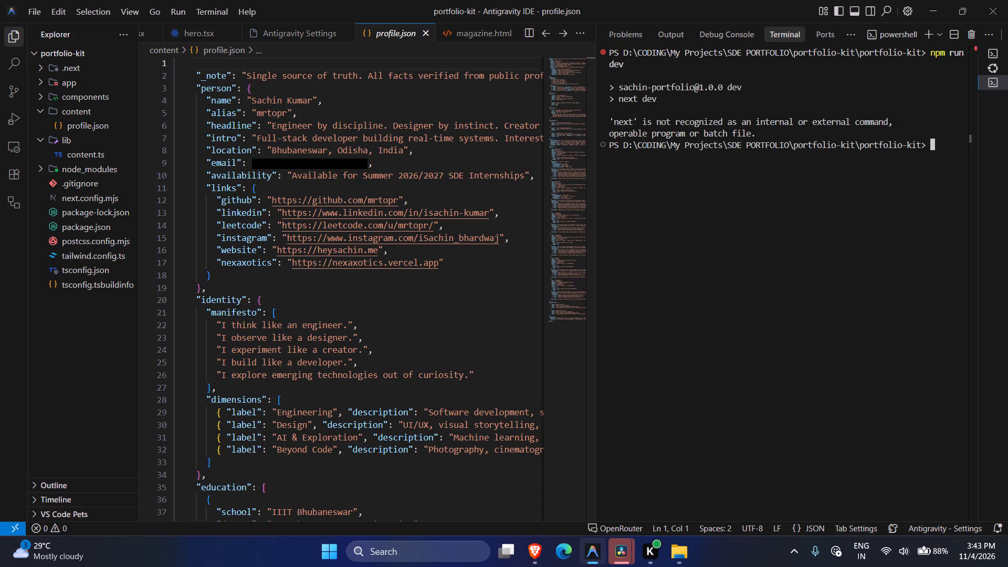
Run npm i in the portfolio-kit PowerShell terminal.
text(npm i)
key(Return)
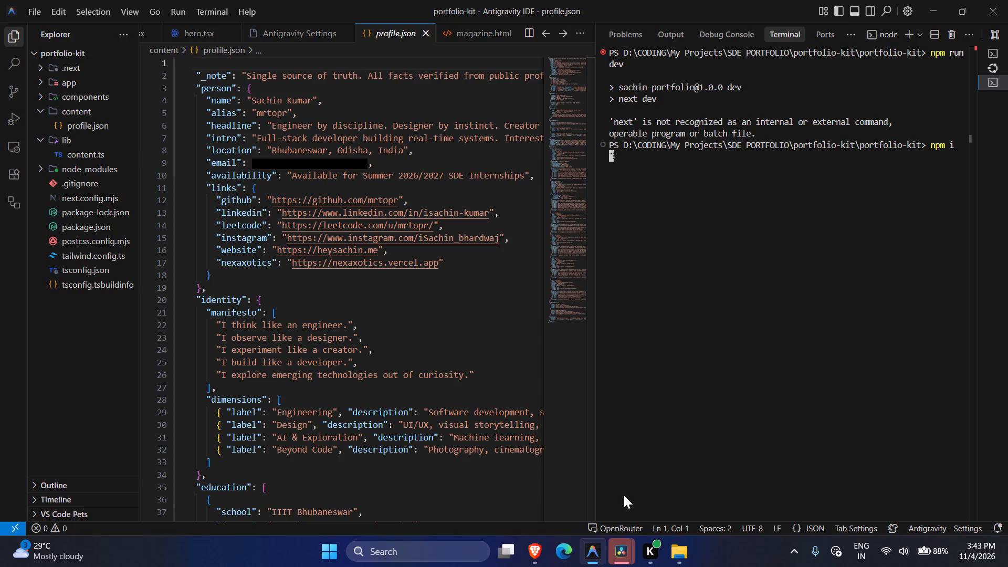
Switch back to DaVinci Resolve and close the Timeline 1 transcription window.
click(679, 468)
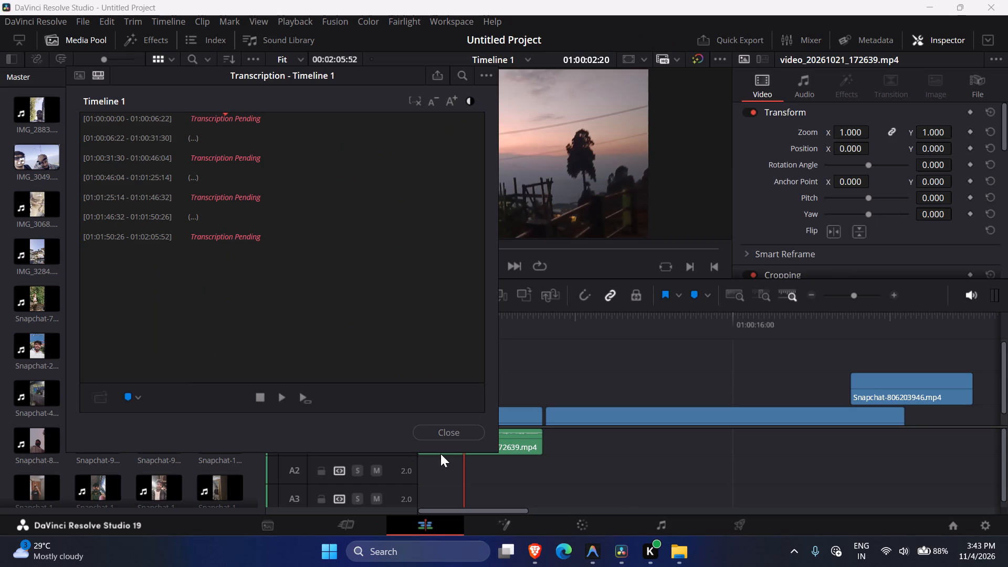
click(442, 440)
Browse the Master bin and preview VID-20261023-WA0041, VID-20261023-WA0040, VID-20261022-WA0012 and VID-20261021-WA0069.
scroll(244, 224, up, 2)
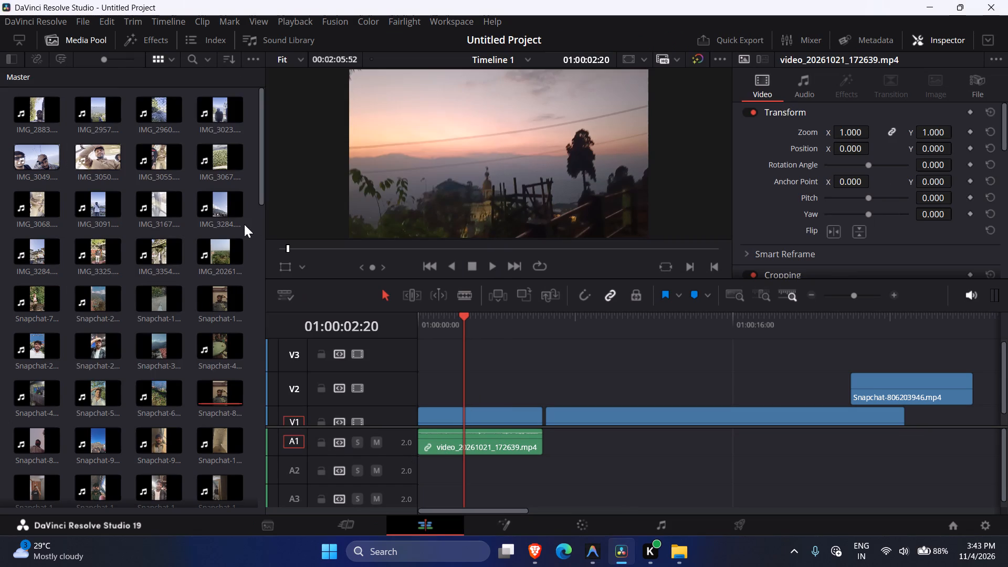
scroll(244, 224, up, 5)
scroll(244, 224, down, 18)
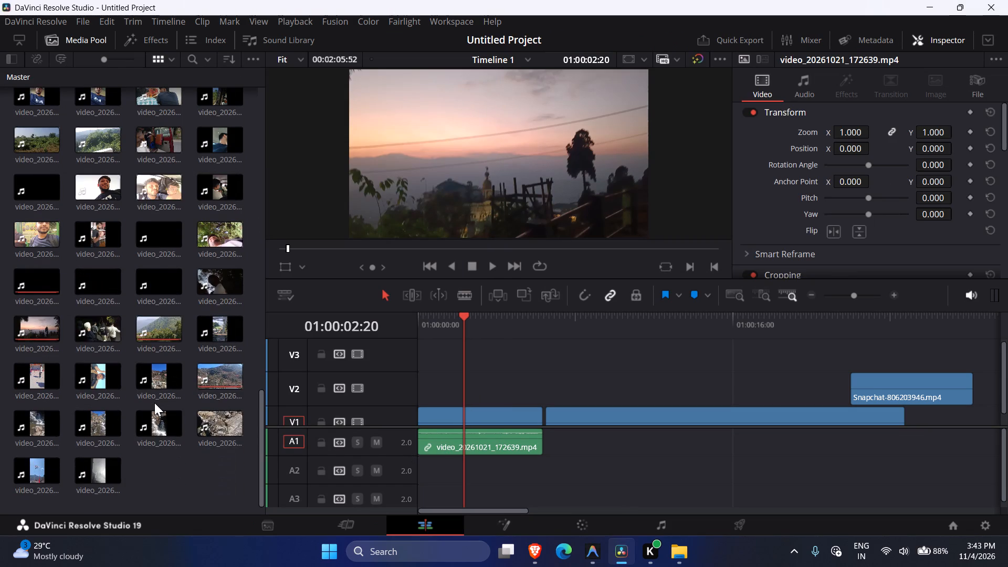
scroll(154, 403, up, 4)
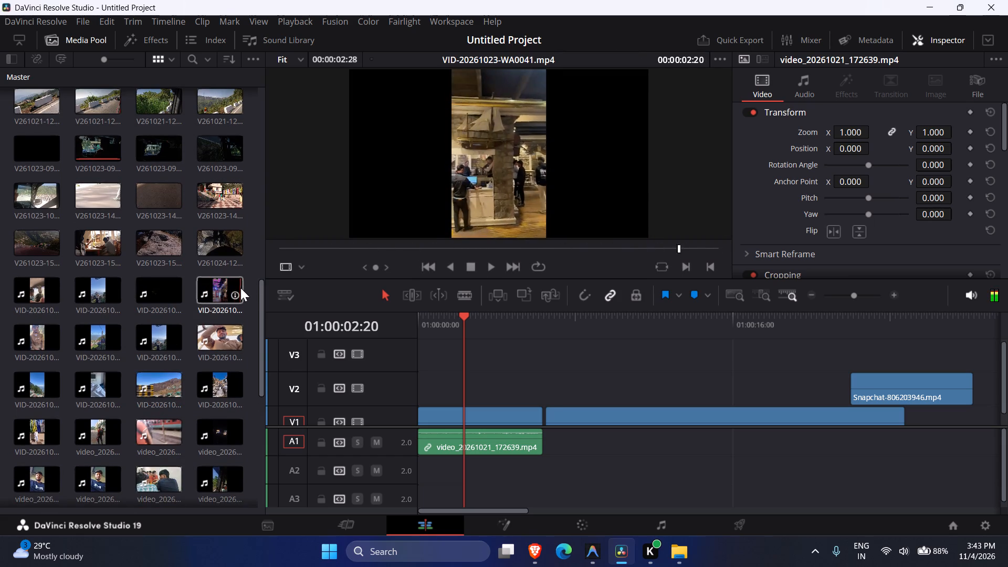
key(space)
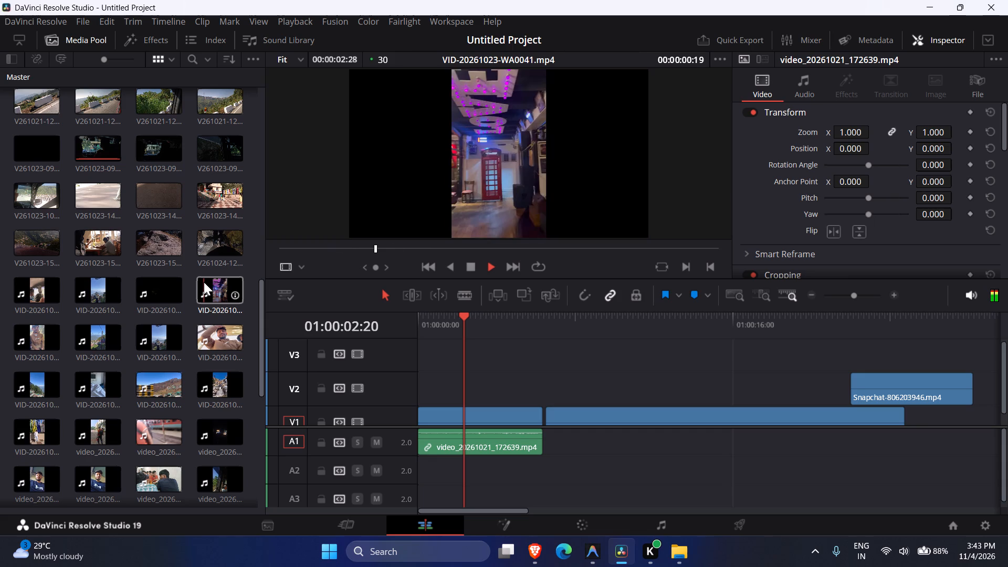
click(156, 286)
key(space)
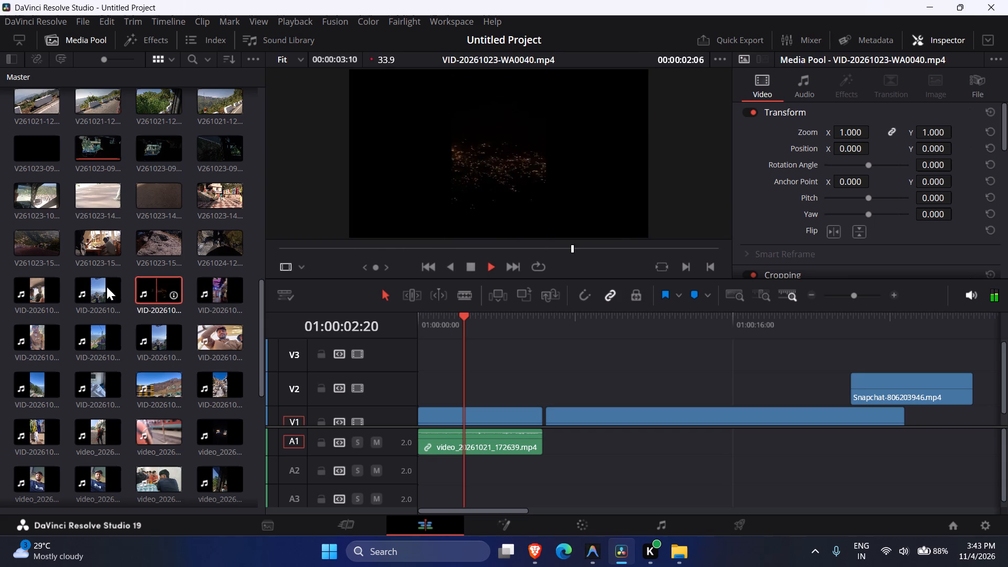
click(104, 286)
key(space)
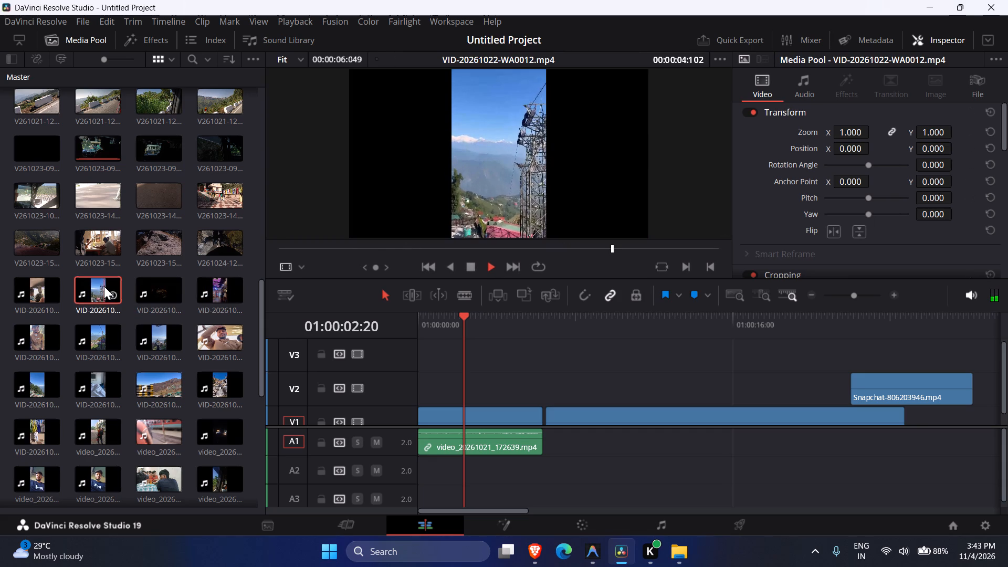
click(23, 290)
key(space)
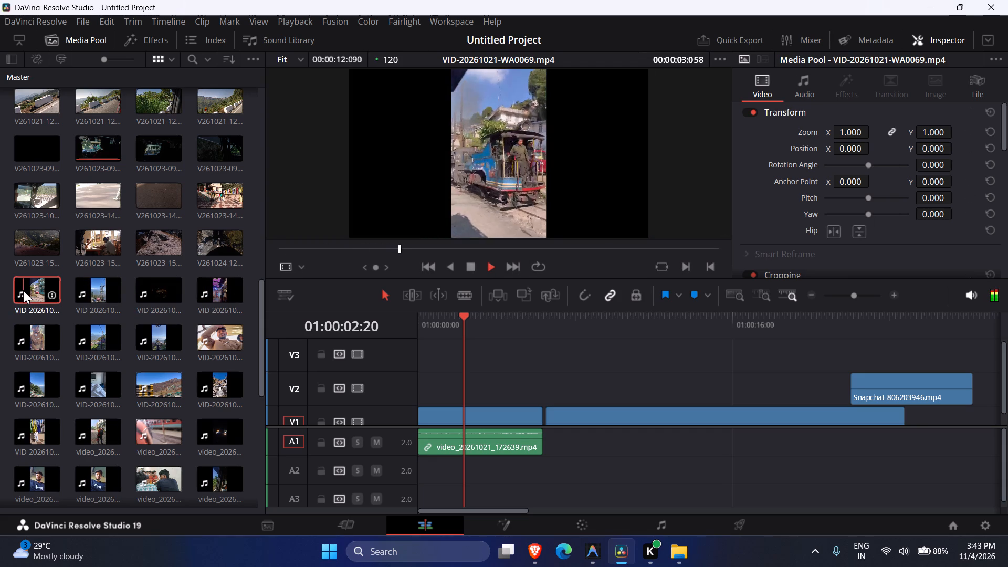
click(16, 229)
key(space)
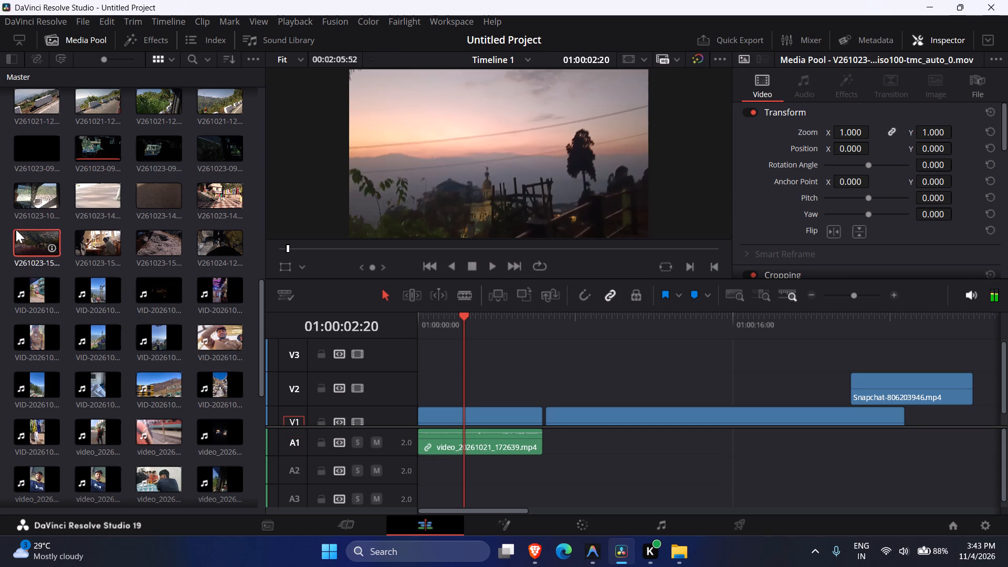
click(83, 235)
key(space)
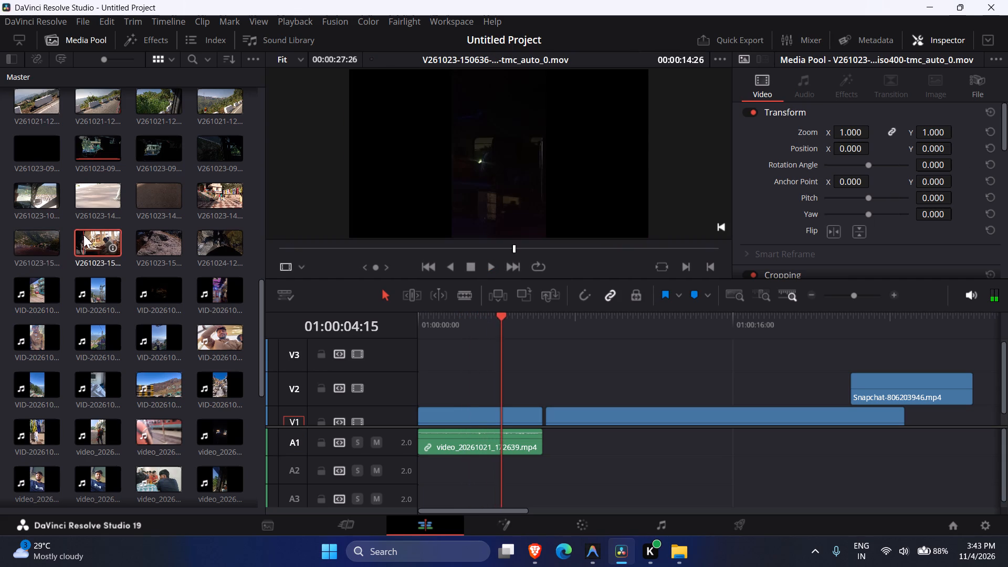
key(space)
key(space)
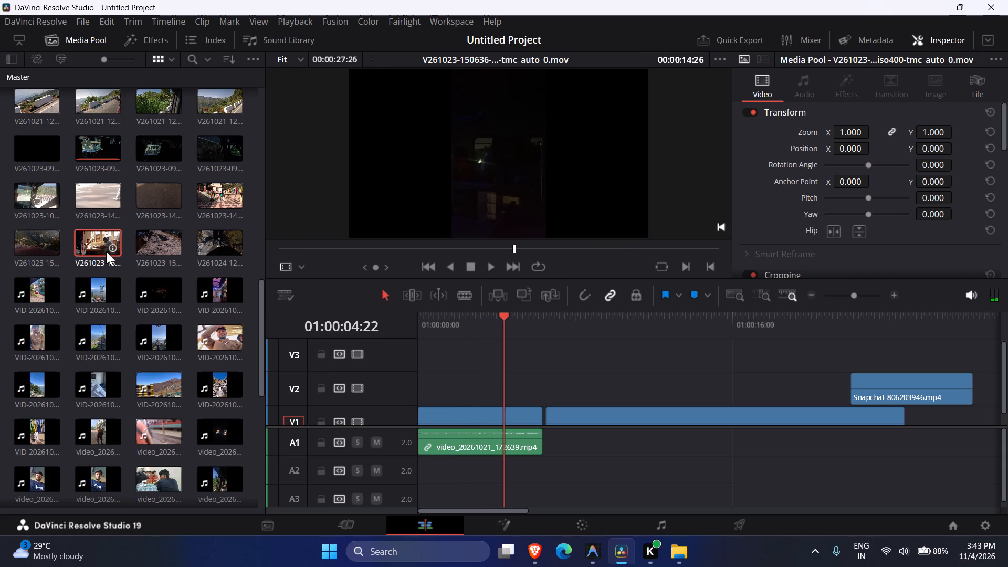
click(106, 251)
key(space)
key(space)
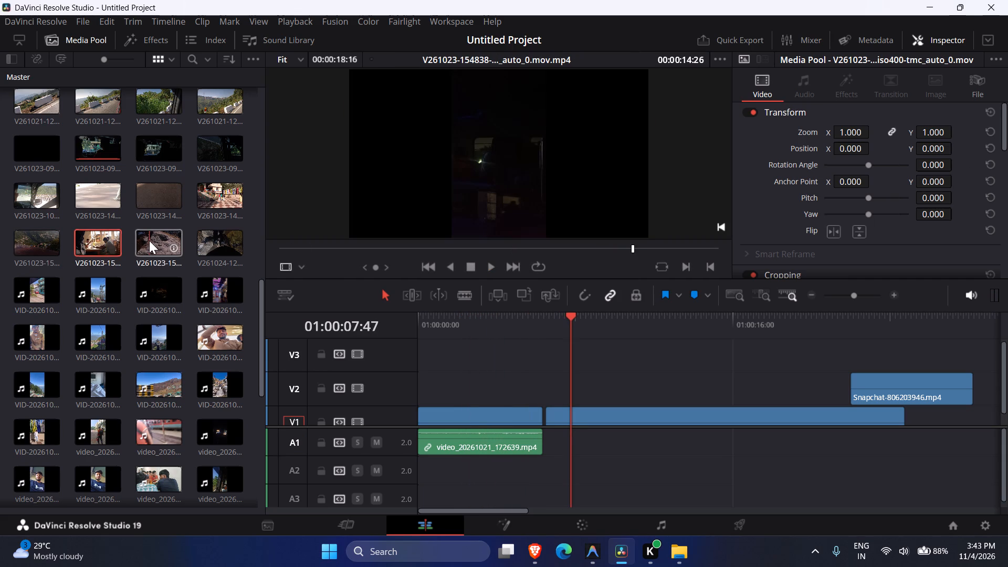
double_click(215, 187)
key(space)
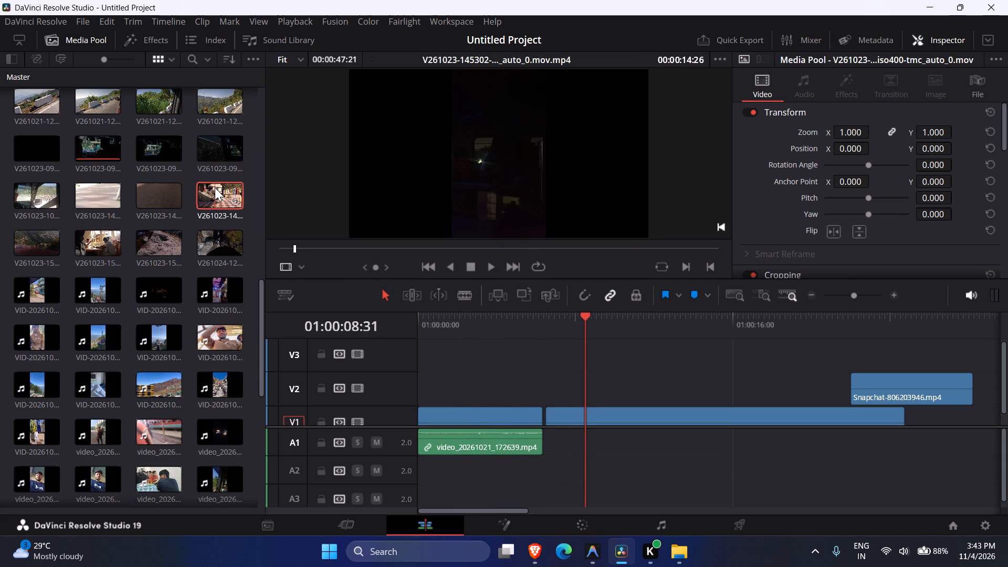
scroll(216, 202, up, 3)
scroll(216, 202, down, 1)
scroll(428, 383, down, 3)
scroll(475, 491, down, 9)
click(596, 551)
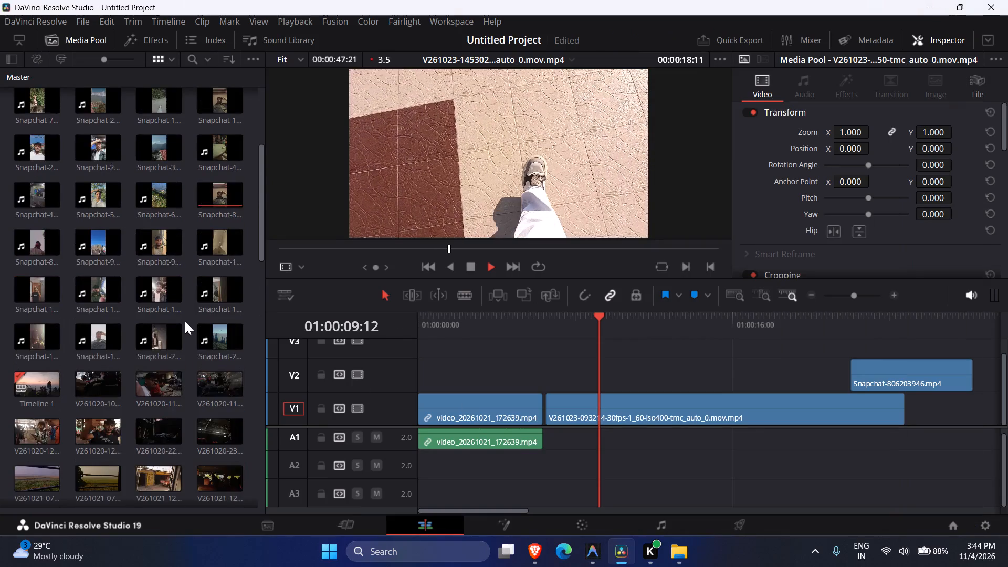
scroll(185, 321, down, 2)
scroll(185, 321, up, 11)
key(space)
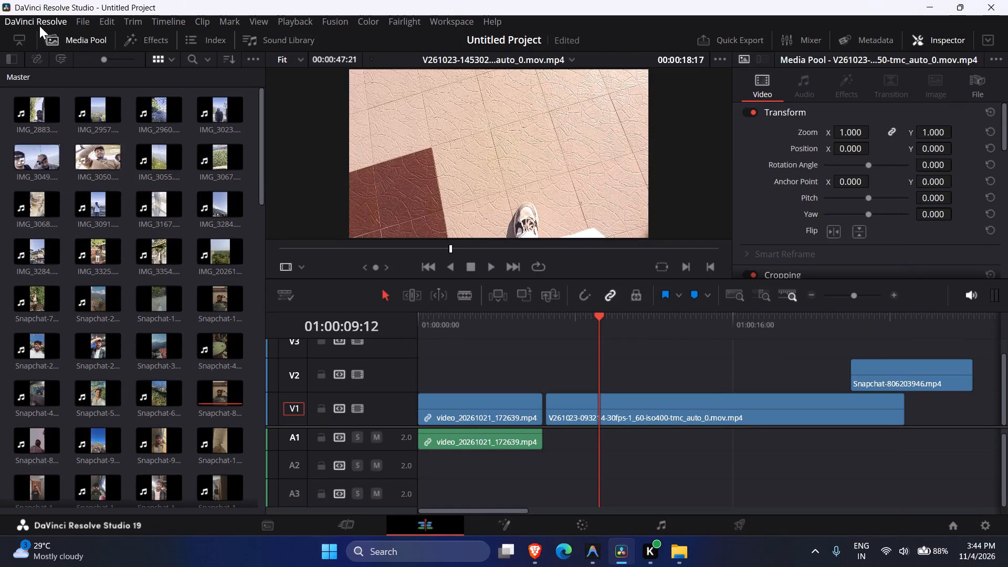
click(80, 22)
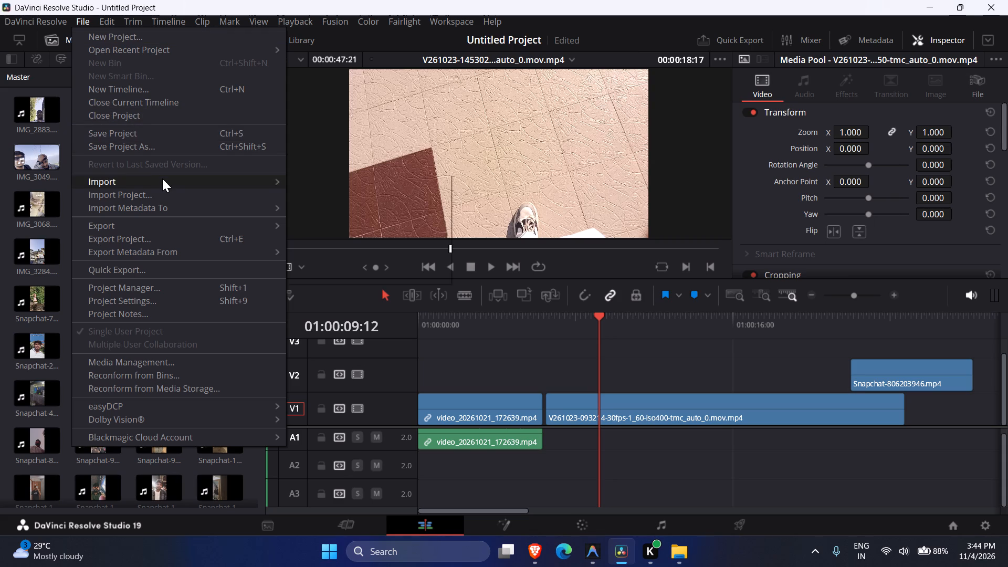
click(330, 197)
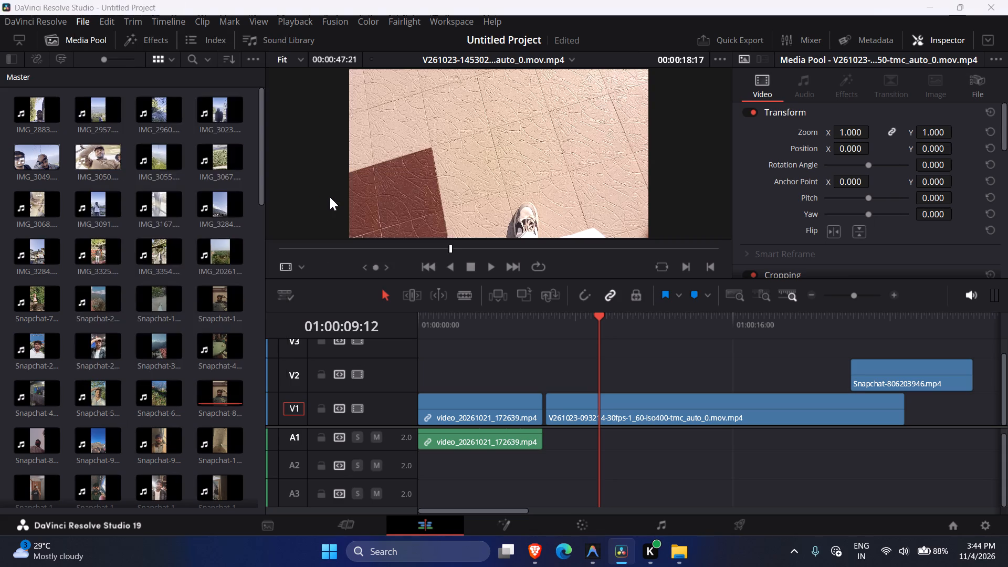
double_click(285, 225)
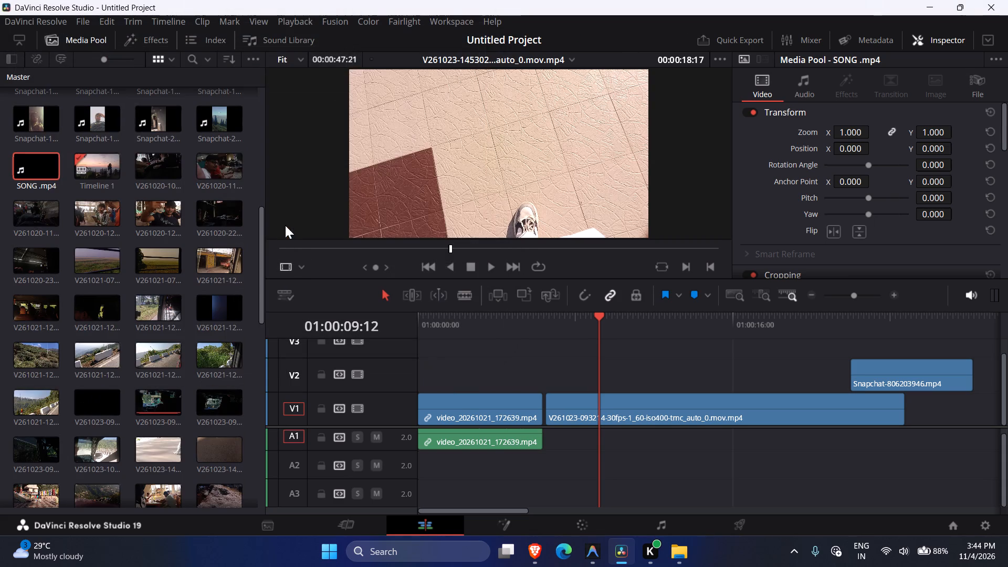
Place SONG .mp4 at the start of Timeline 1, with its video on V3 and its audio on A3.
drag(48, 174, 454, 507)
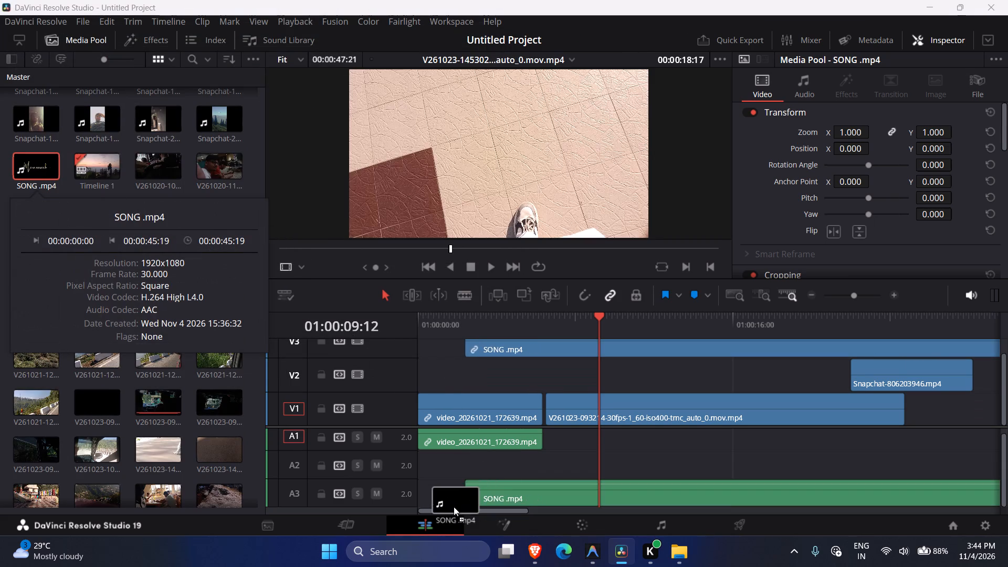
drag(454, 507, 422, 500)
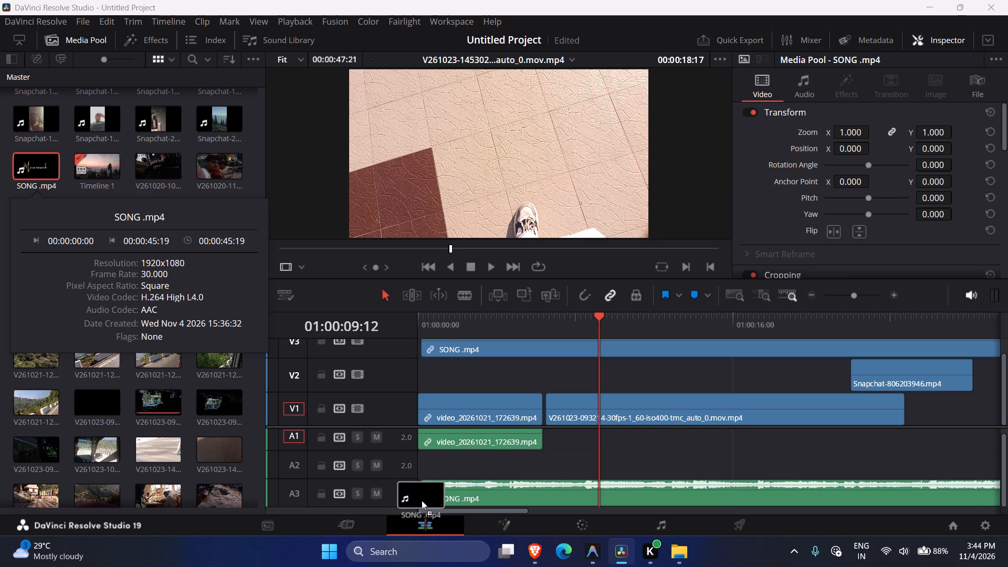
drag(422, 500, 423, 499)
drag(487, 489, 476, 491)
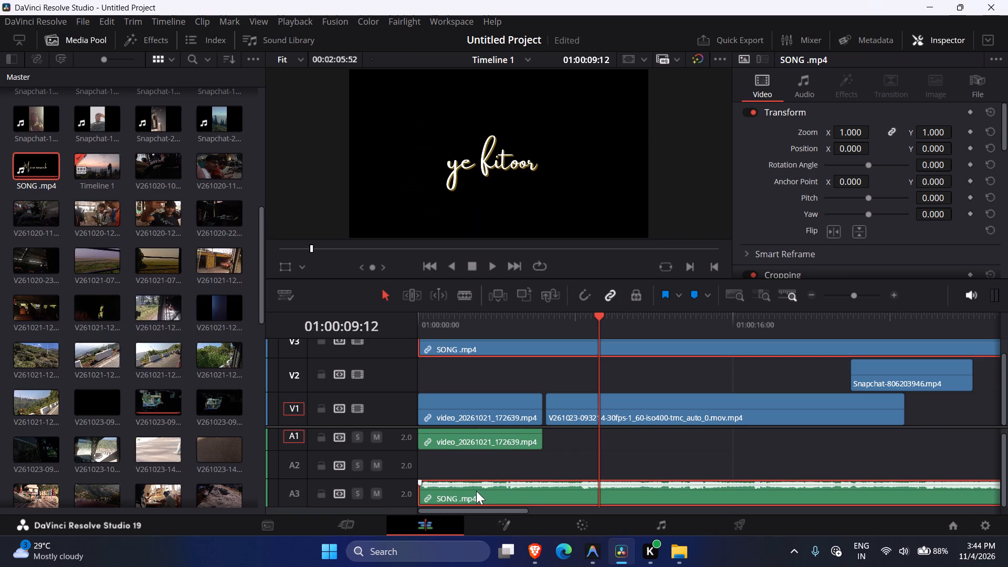
Turn on the Transform overlay in the timeline viewer for the SONG clip.
click(472, 149)
click(283, 270)
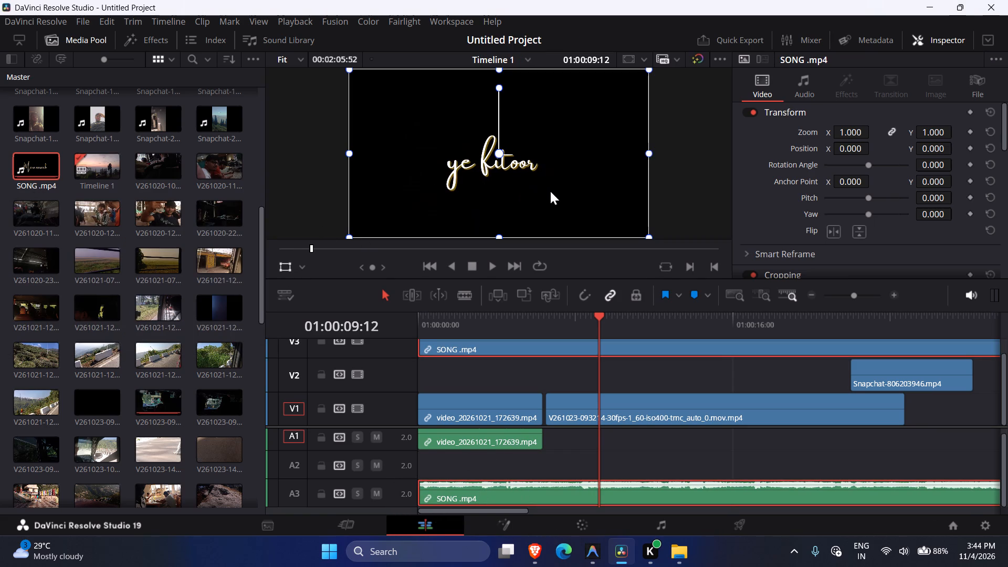
On the Color page, examine the Qualifier and Tracker - Stabilizer tools and the viewer overlay options for the SONG clip.
drag(642, 522, 585, 530)
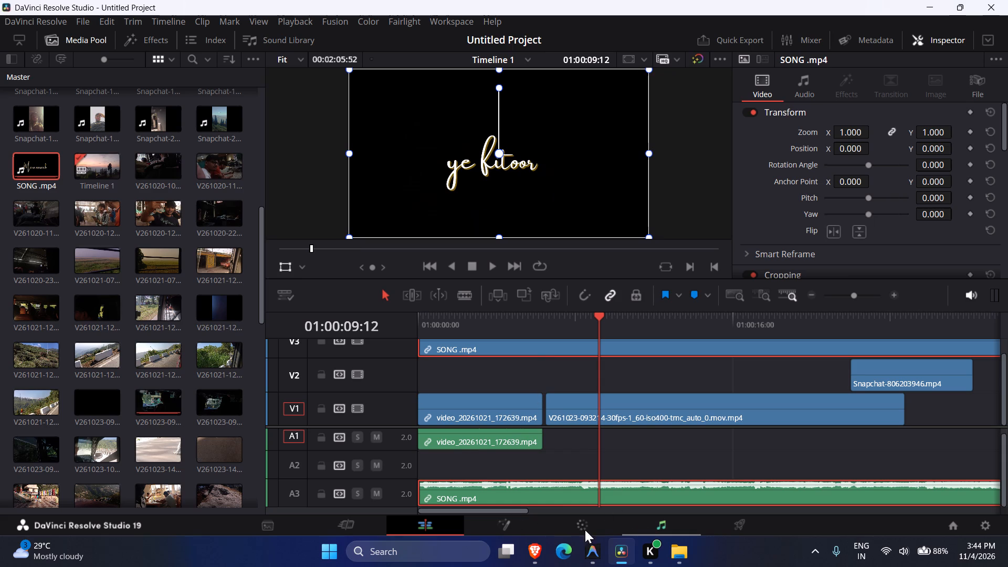
drag(585, 530, 571, 526)
click(571, 526)
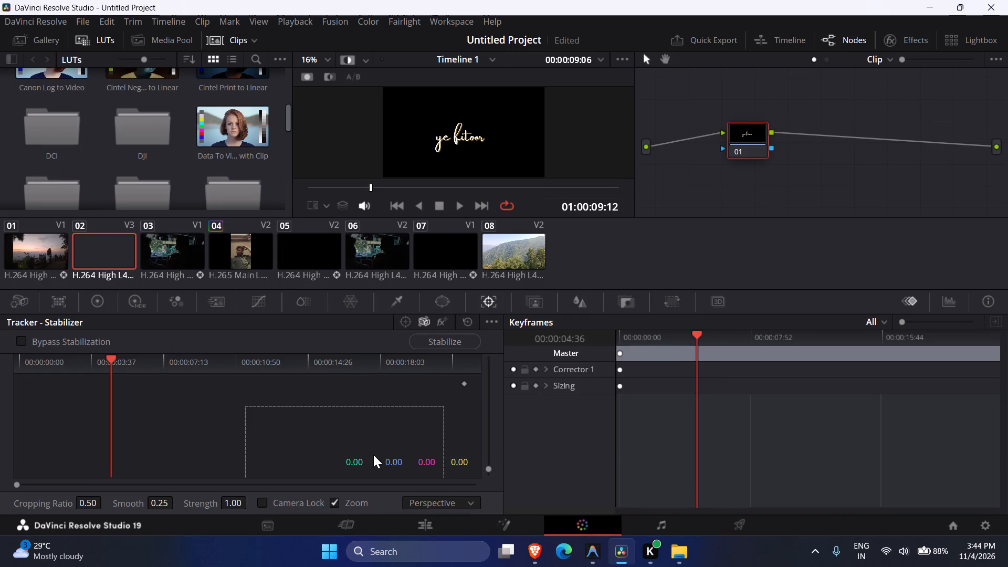
click(404, 298)
scroll(411, 448, down, 4)
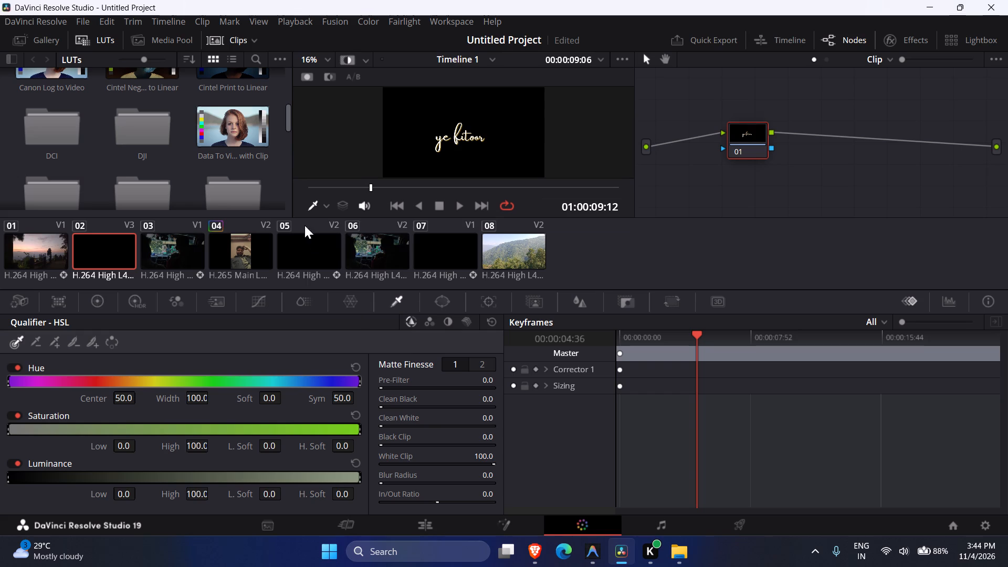
click(316, 211)
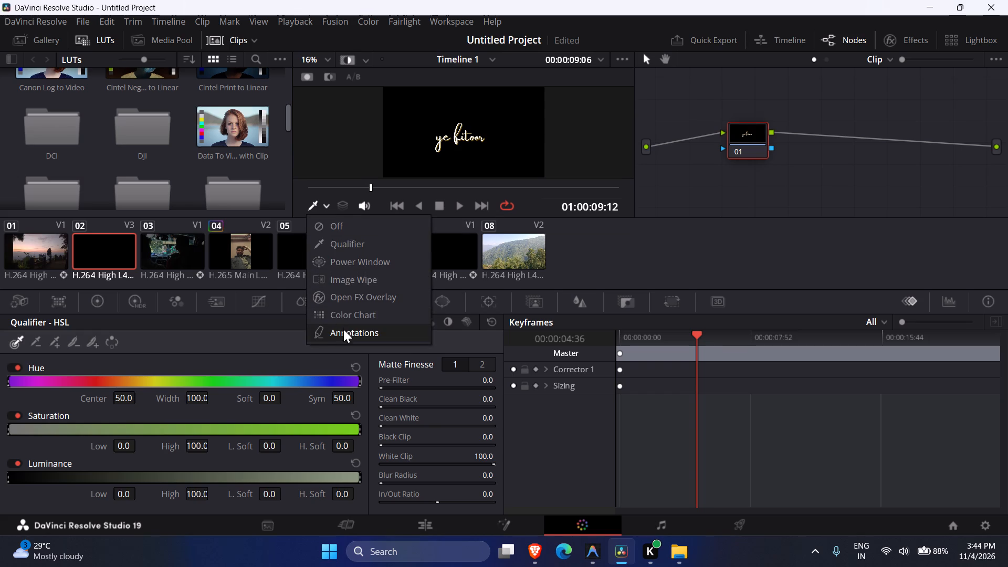
scroll(345, 272, down, 1)
click(339, 253)
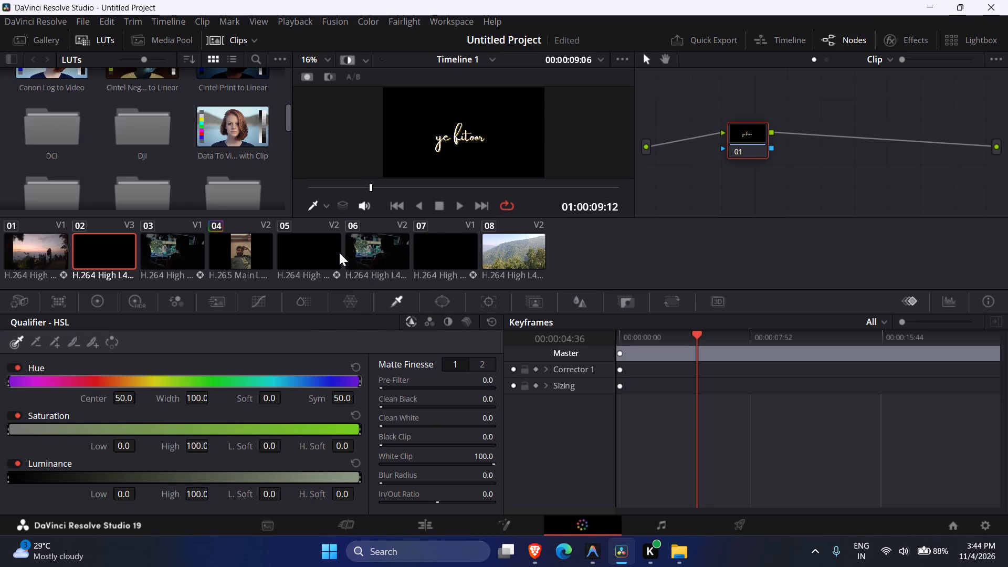
click(476, 304)
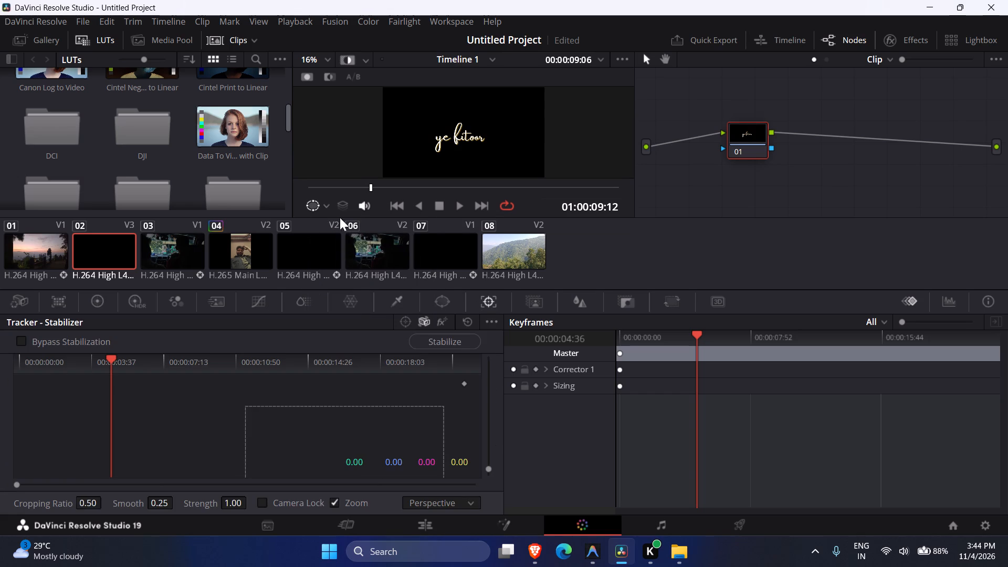
click(327, 208)
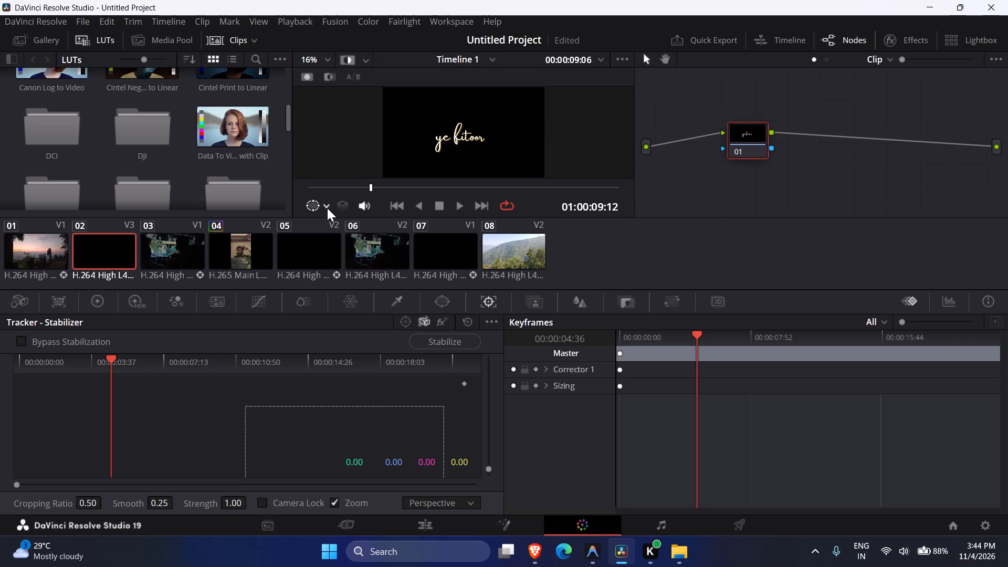